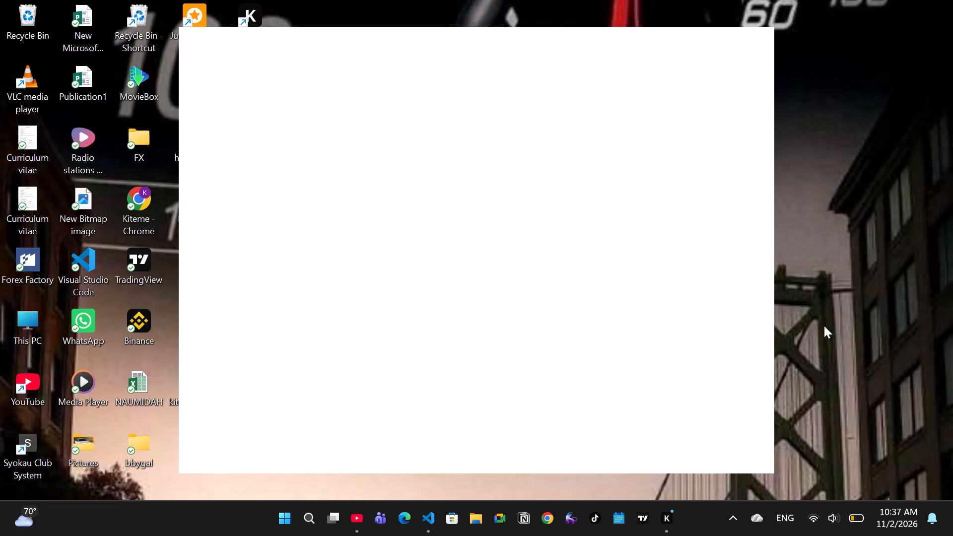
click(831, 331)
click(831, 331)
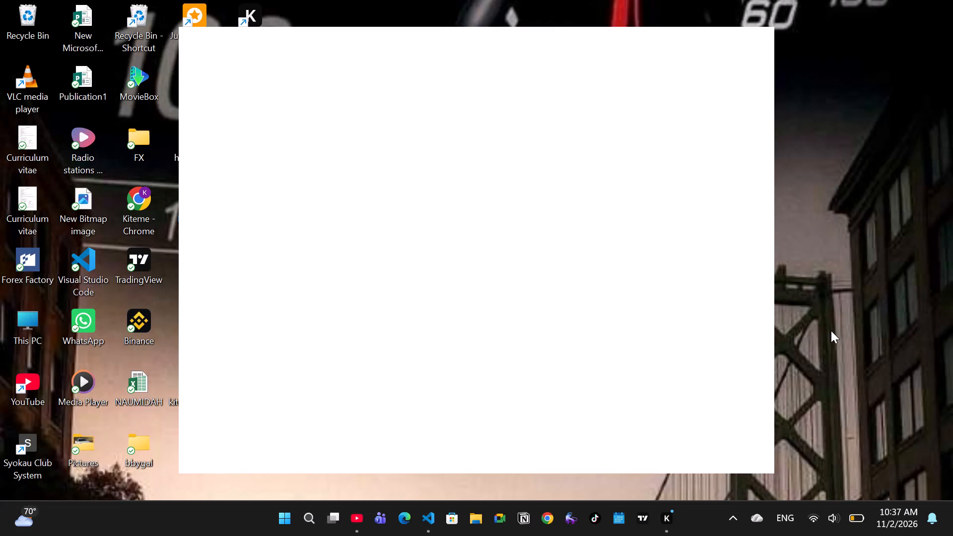
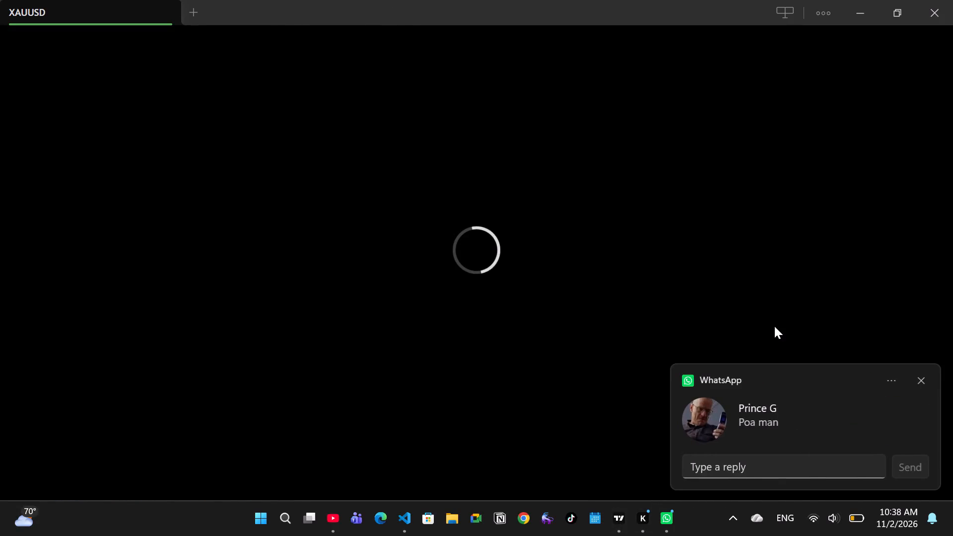
Dismiss the WhatsApp message notification.
click(922, 377)
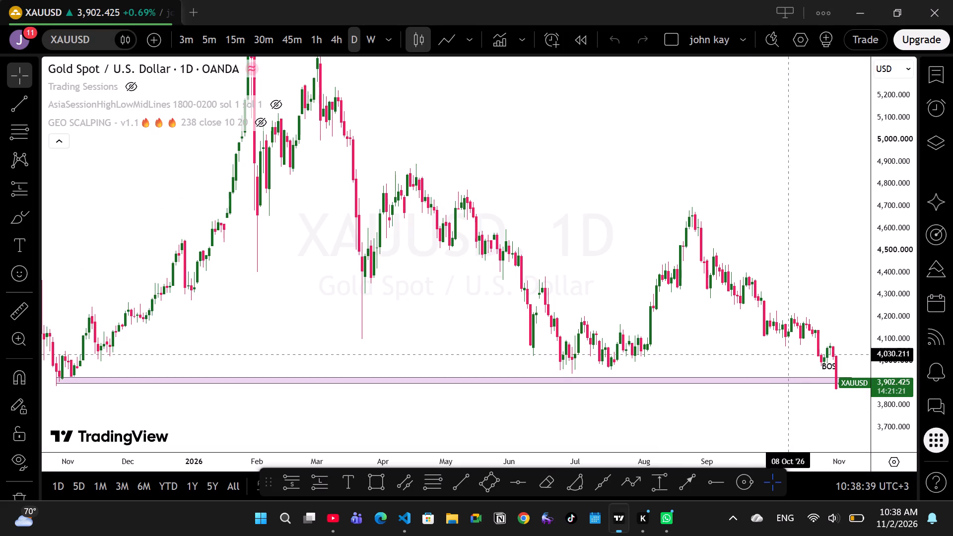
Examine the XAUUSD daily price action around the purple zone, from the latest candles back to the zone's origin.
drag(739, 362, 621, 186)
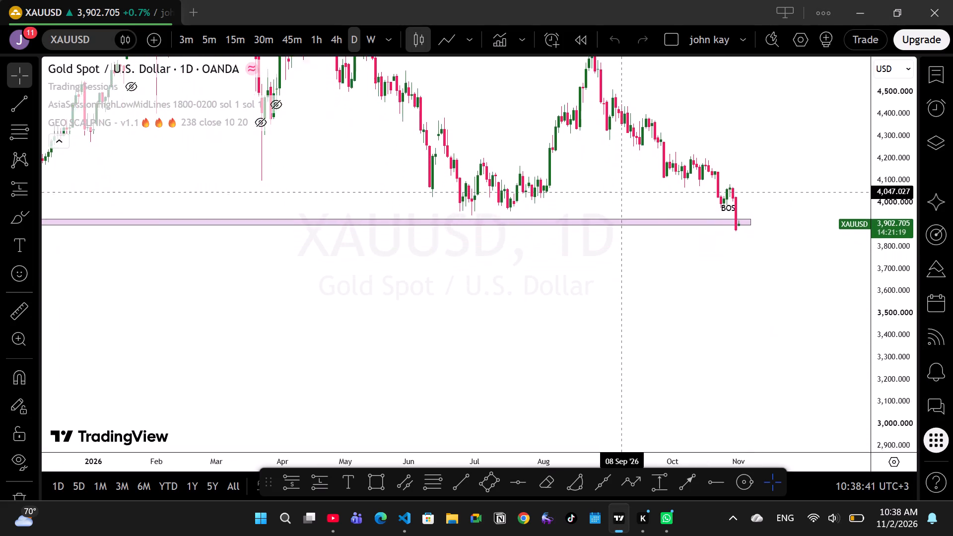
drag(621, 186, 644, 261)
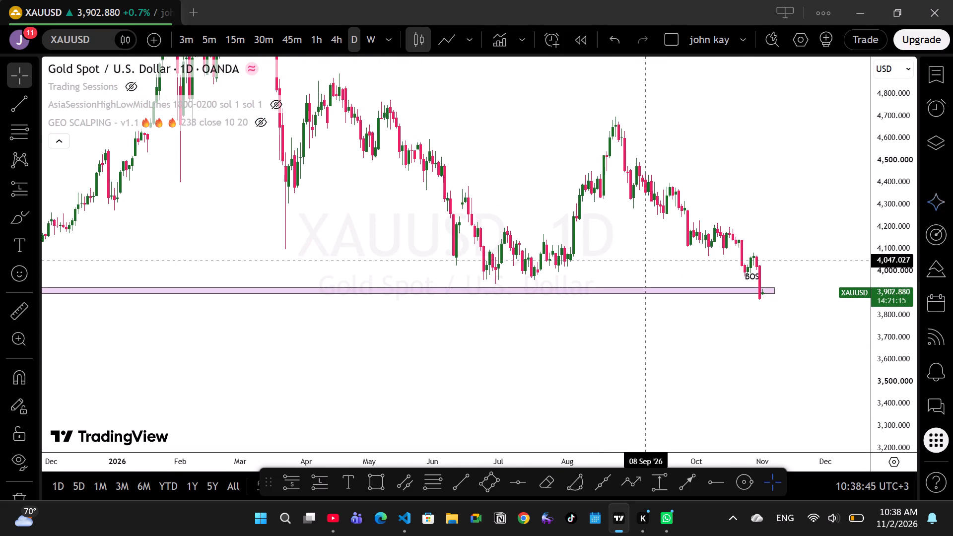
click(514, 362)
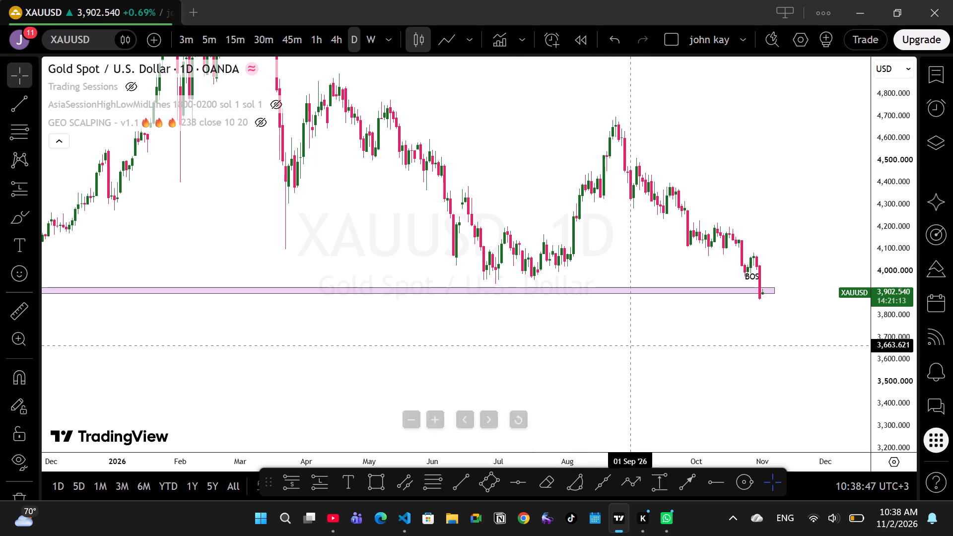
drag(516, 351, 722, 345)
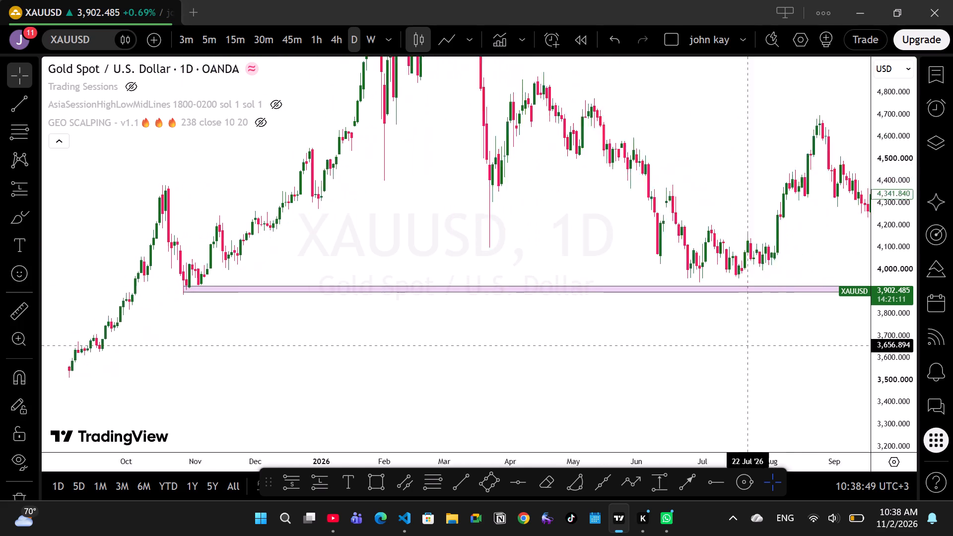
Switch the XAUUSD chart to the 1-week timeframe.
drag(722, 345, 641, 378)
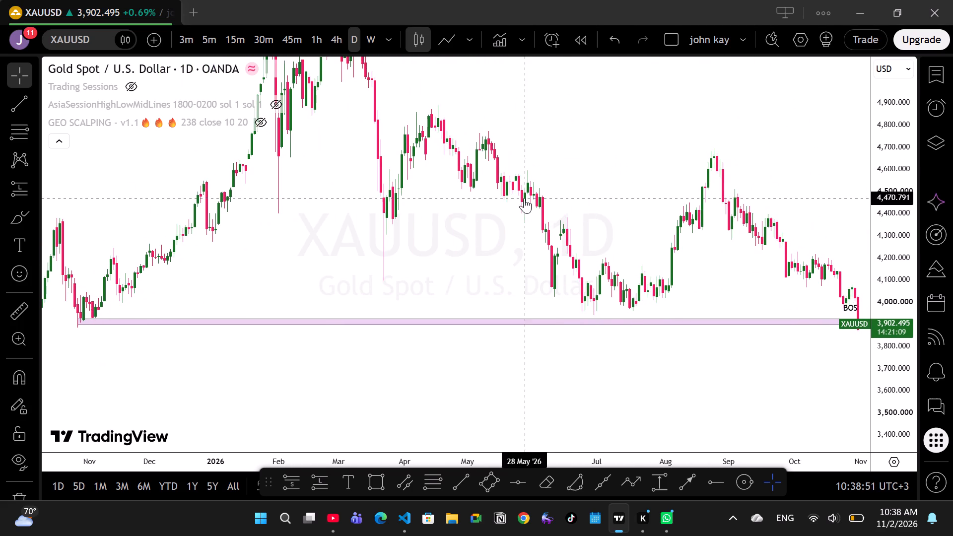
click(390, 37)
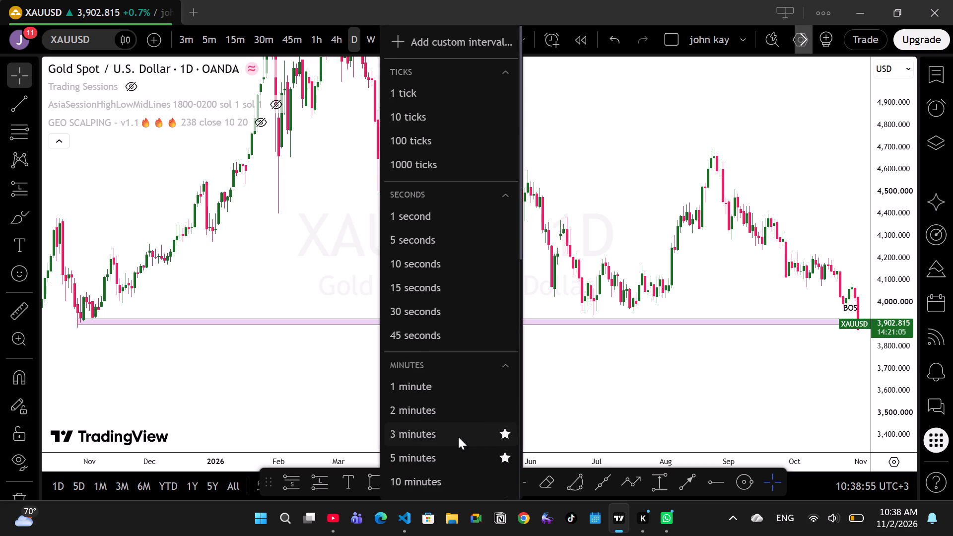
scroll(458, 437, down, 5)
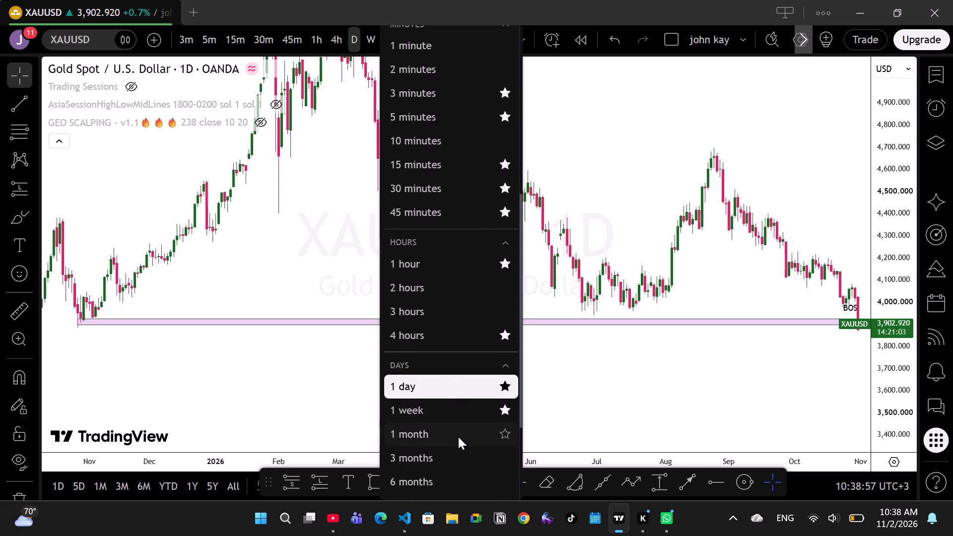
click(449, 407)
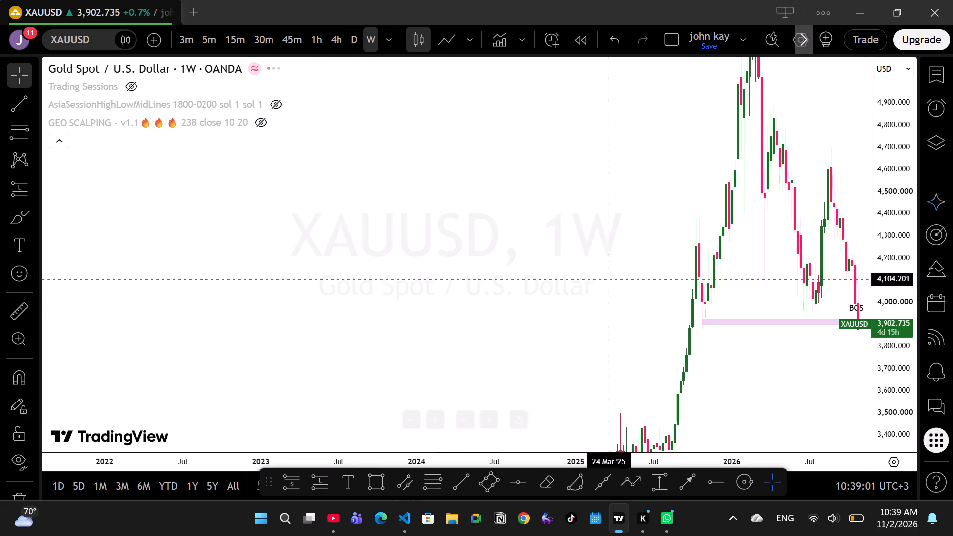
Draw a rectangle zone from the late July 2025 candles to about mid-2027, between prices of about 3,390 and 3,300.
scroll(658, 214, left, 1)
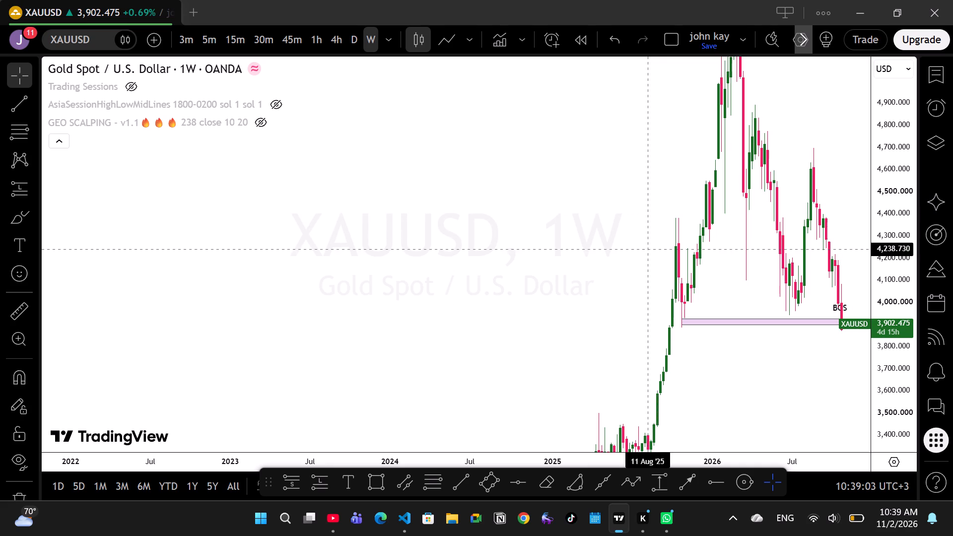
drag(907, 247, 845, 357)
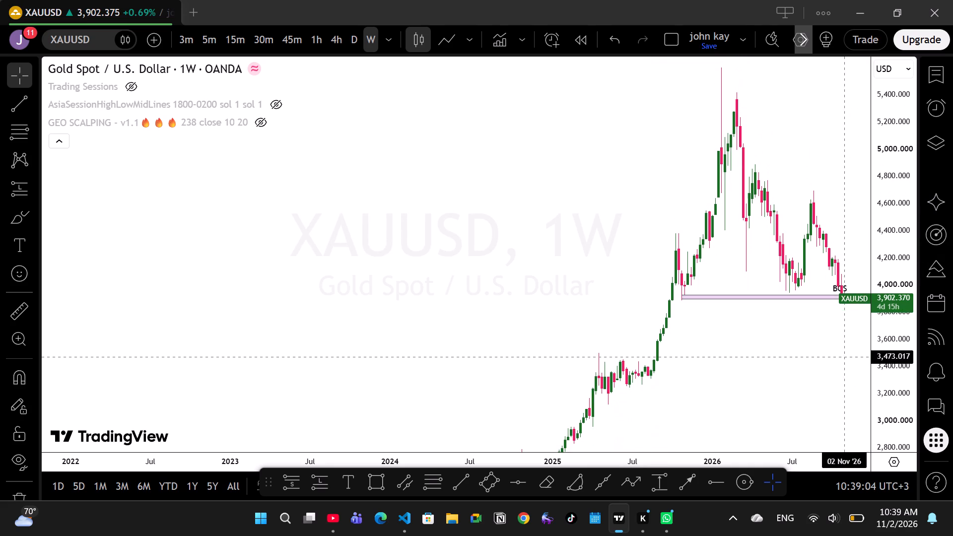
drag(817, 368, 599, 324)
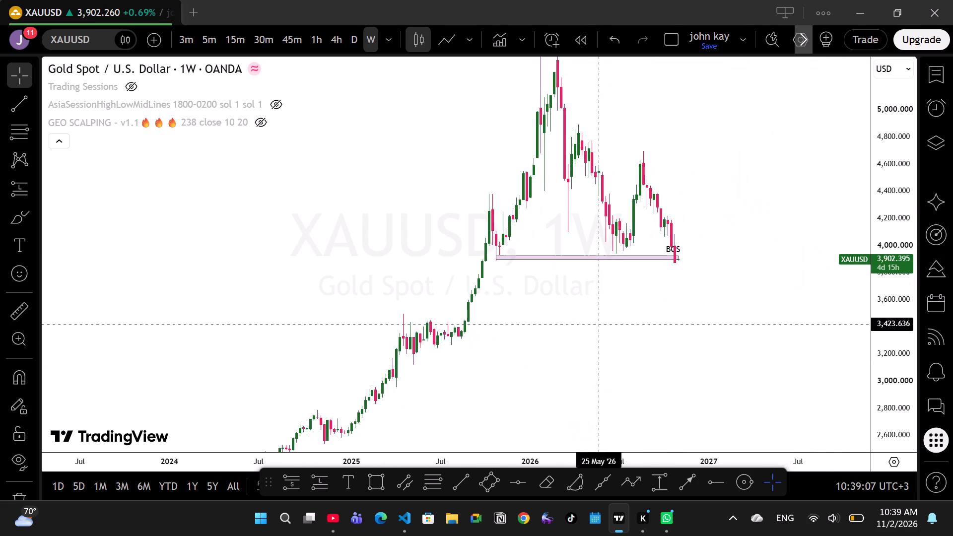
scroll(599, 324, left, 1)
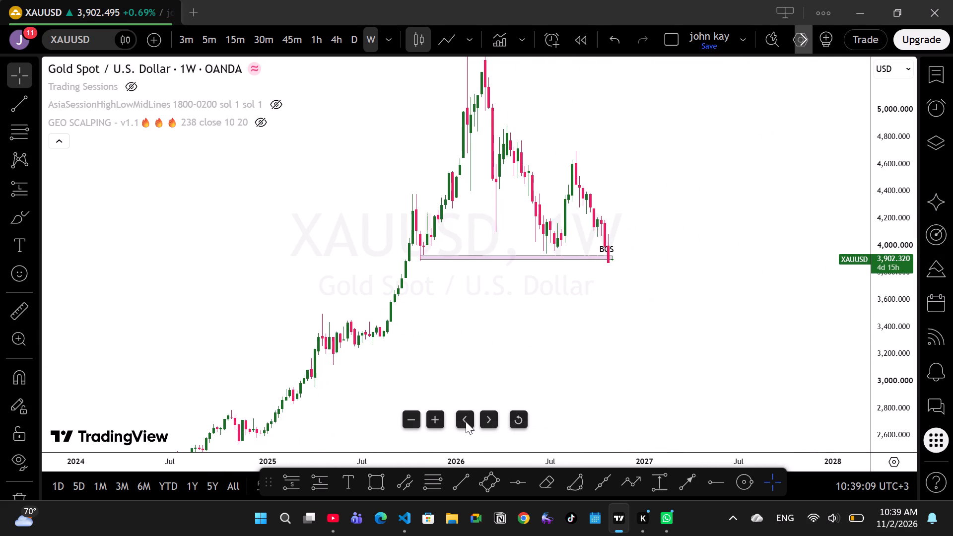
click(371, 479)
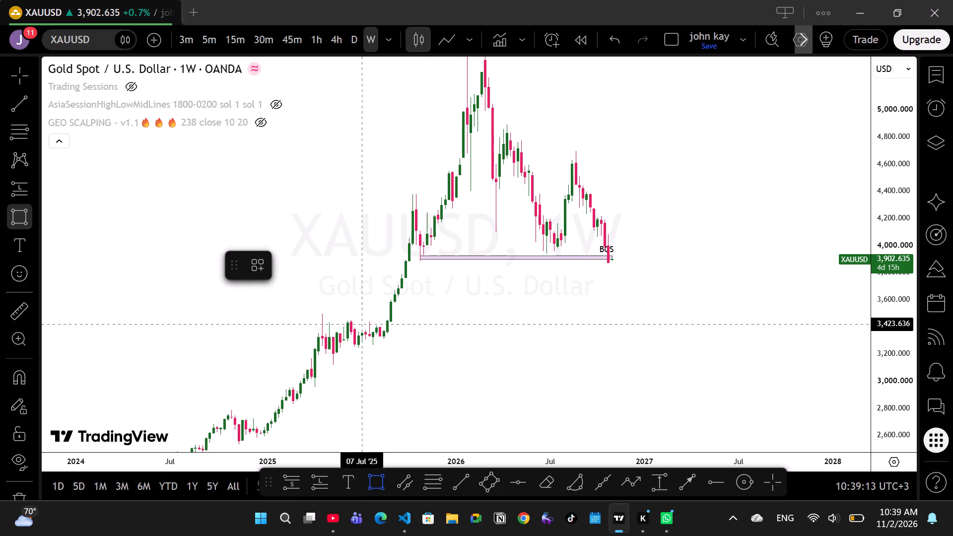
drag(374, 329, 504, 341)
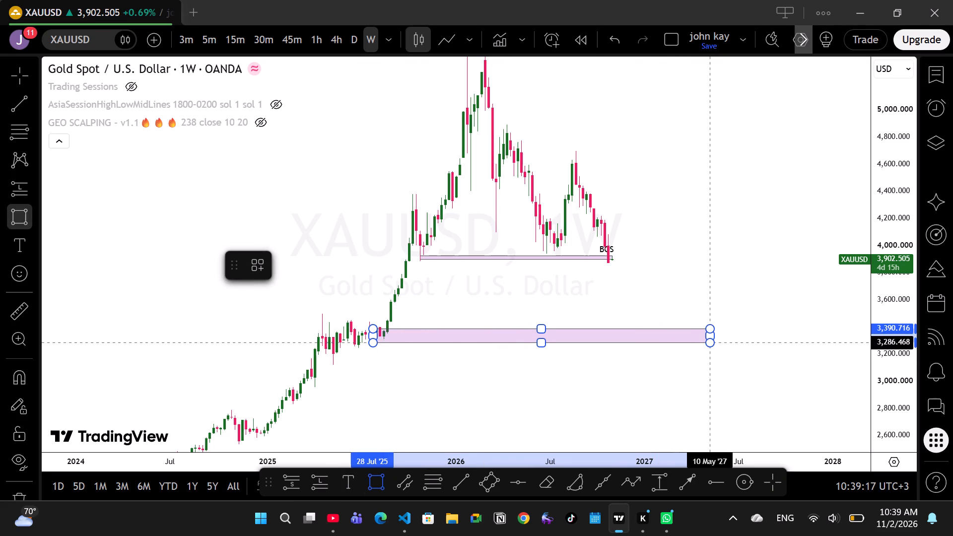
click(726, 340)
click(755, 272)
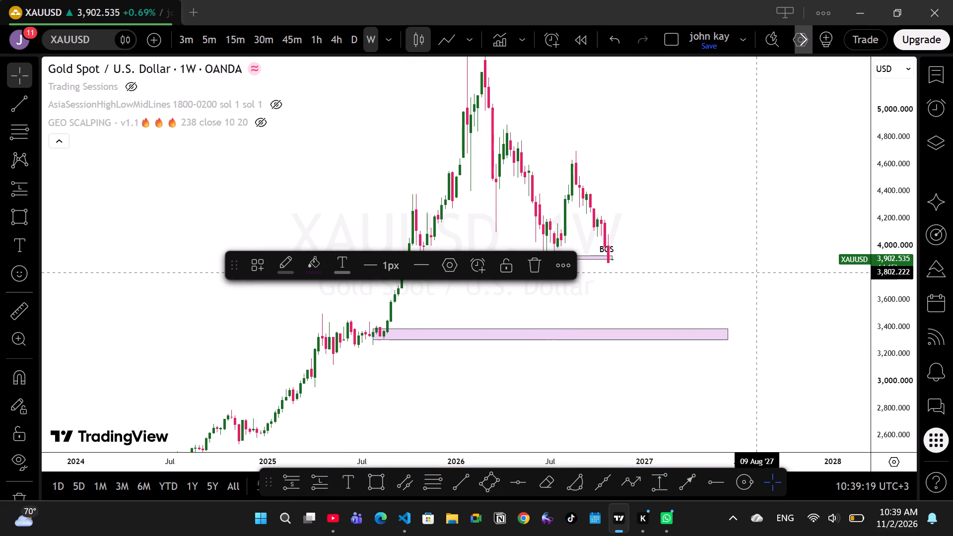
Resize the upper rectangle zone from its start near late October 2025 so it spans about 3,927 to 4,010.
scroll(755, 272, left, 1)
drag(755, 272, 792, 334)
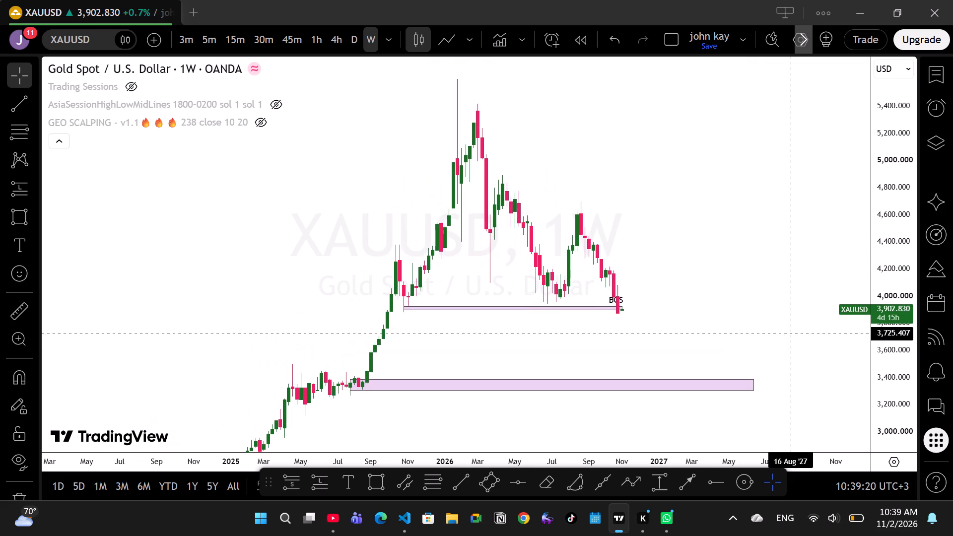
drag(893, 245, 883, 293)
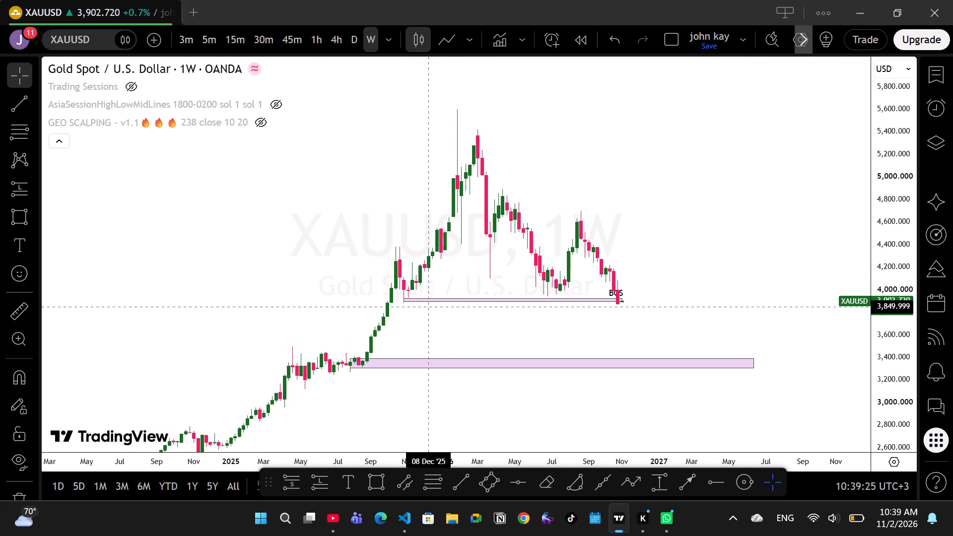
drag(408, 298, 406, 288)
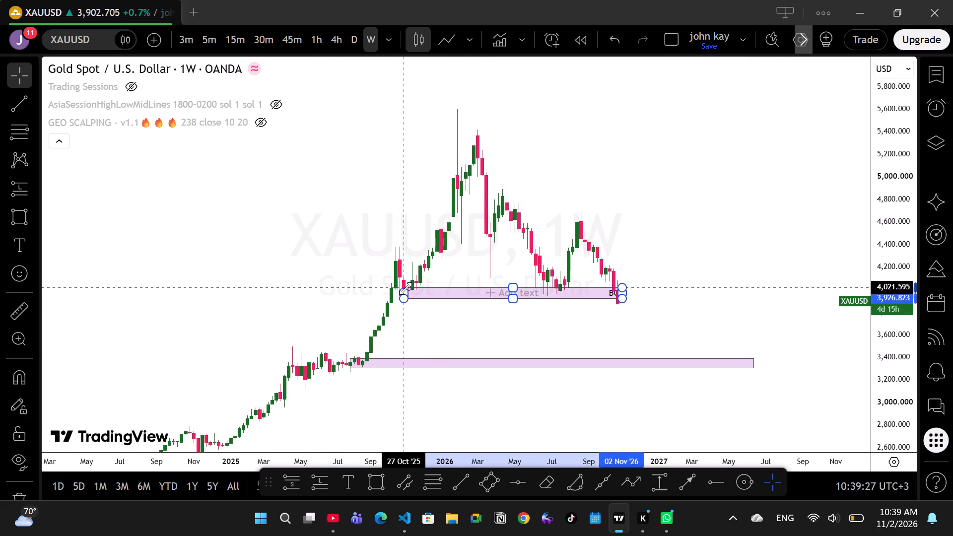
drag(406, 288, 406, 288)
click(692, 252)
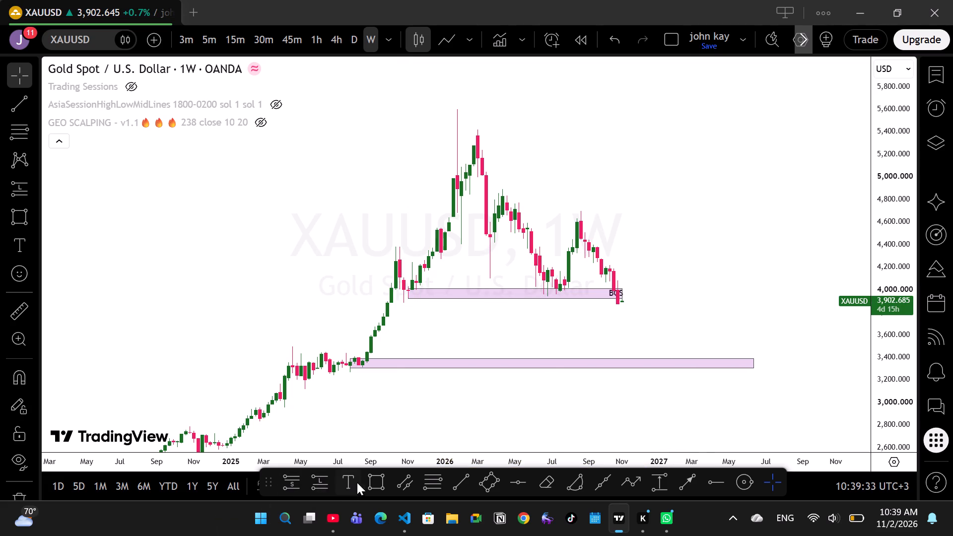
Draw a level trend line at about 4,101 from the 23 Mar '26 candle's low to 22 Jun '26.
click(464, 472)
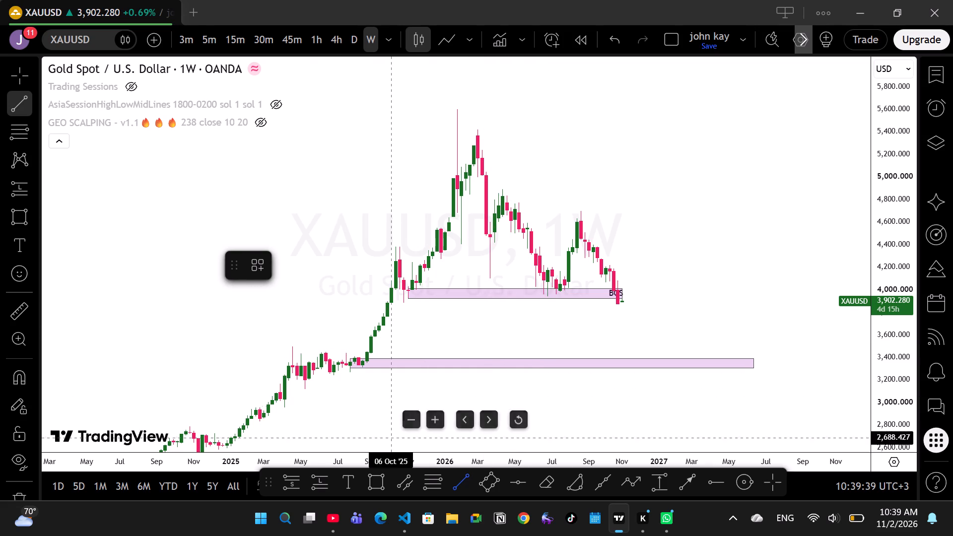
click(379, 488)
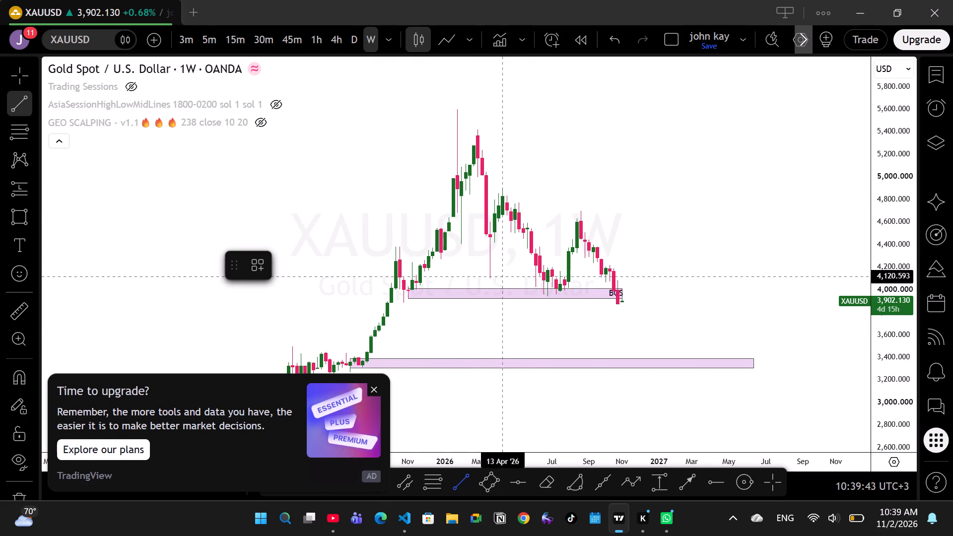
drag(488, 276, 556, 277)
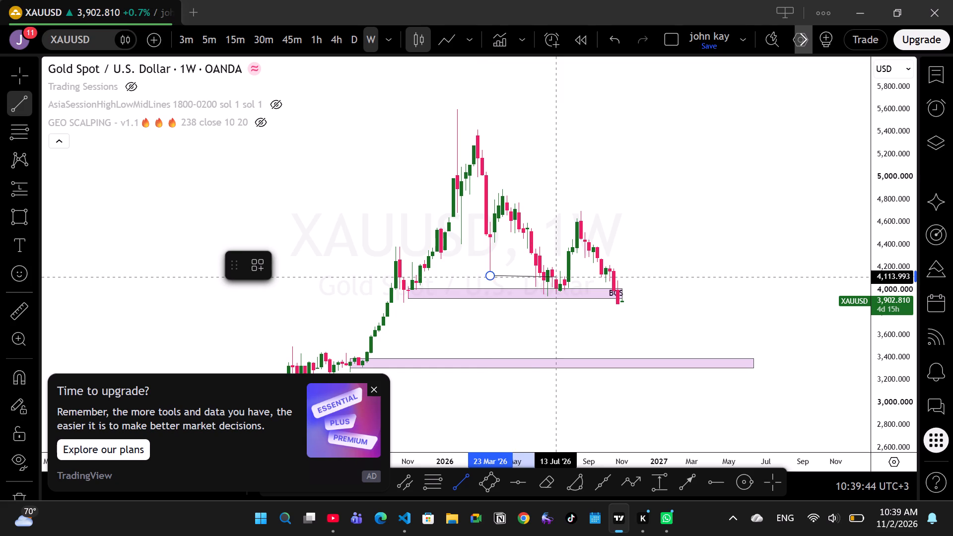
drag(556, 277, 545, 275)
click(544, 275)
click(549, 202)
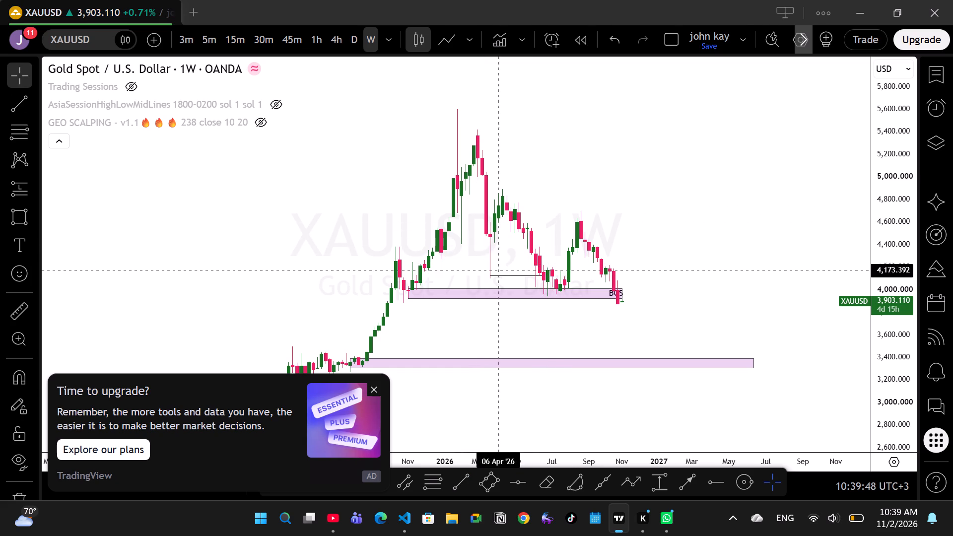
click(490, 275)
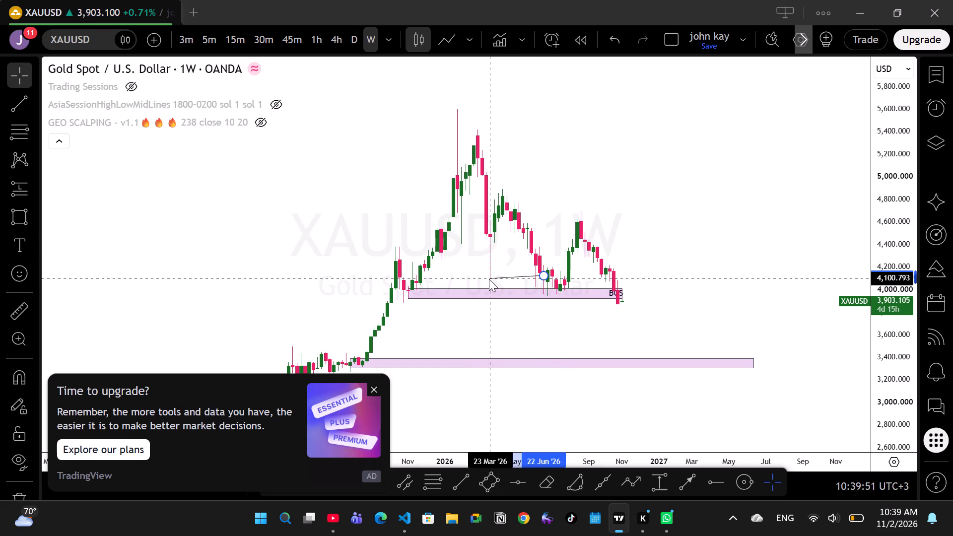
click(538, 213)
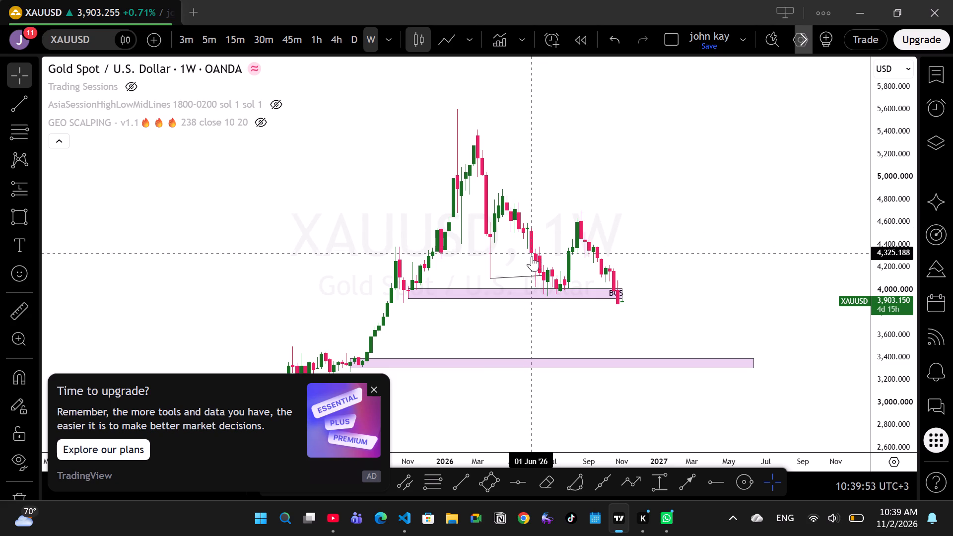
click(541, 275)
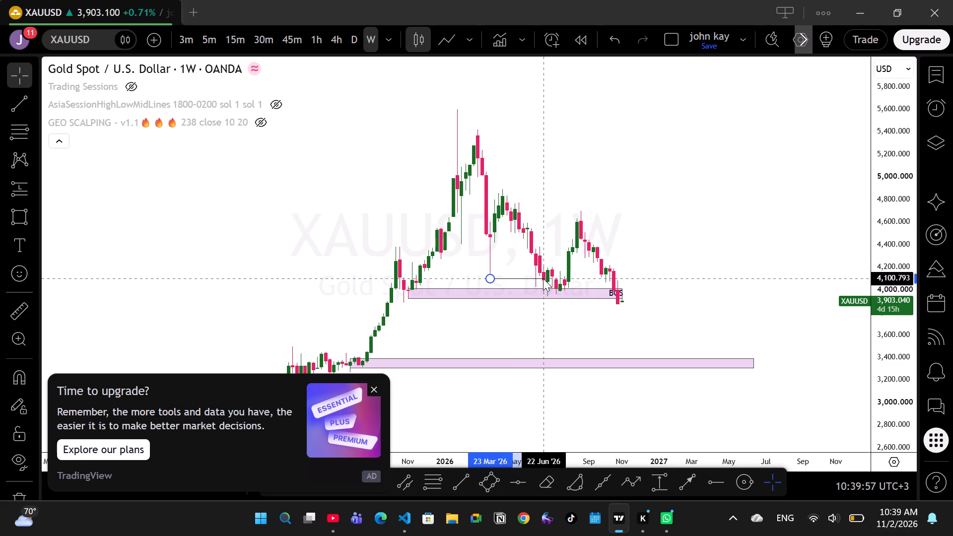
click(543, 278)
click(576, 226)
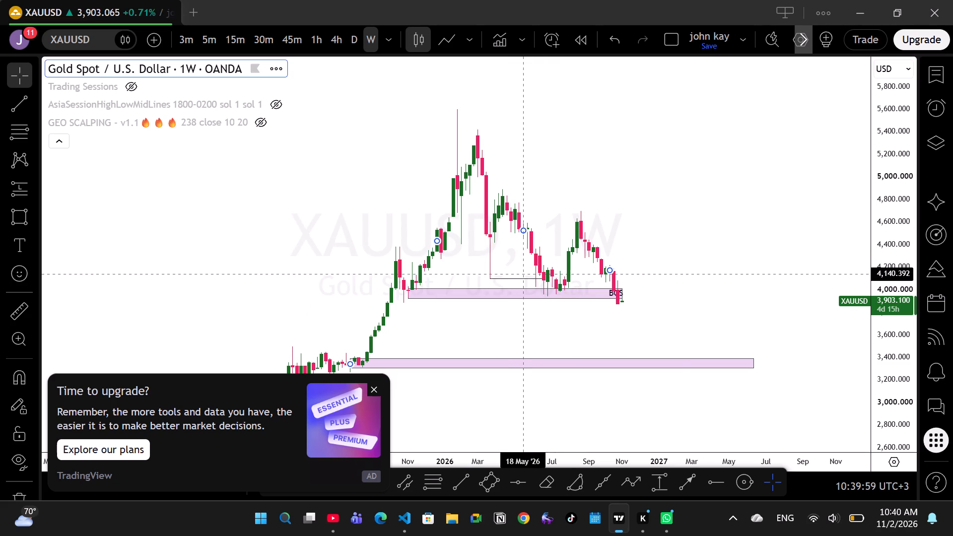
Label the new trend line between March and June 2026 with the text "bos".
click(522, 279)
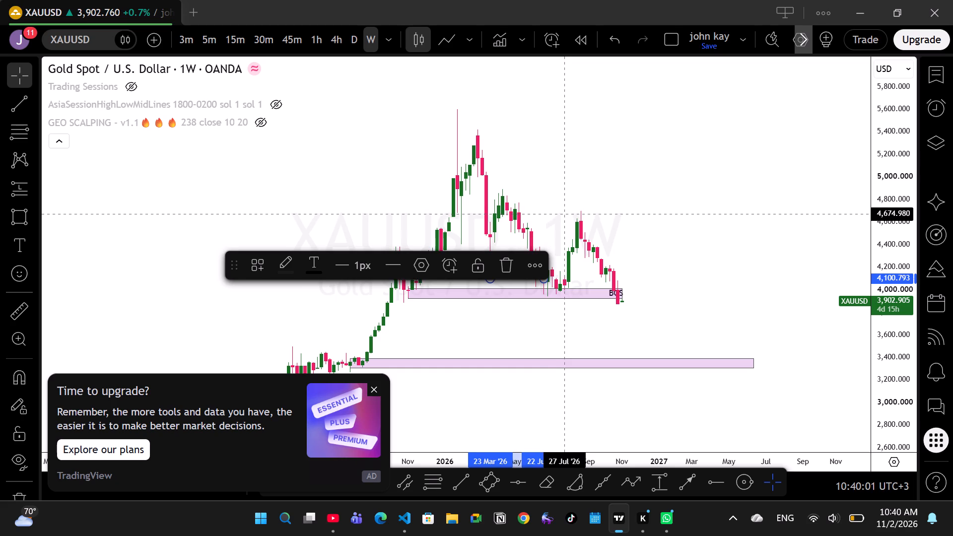
click(566, 214)
click(521, 278)
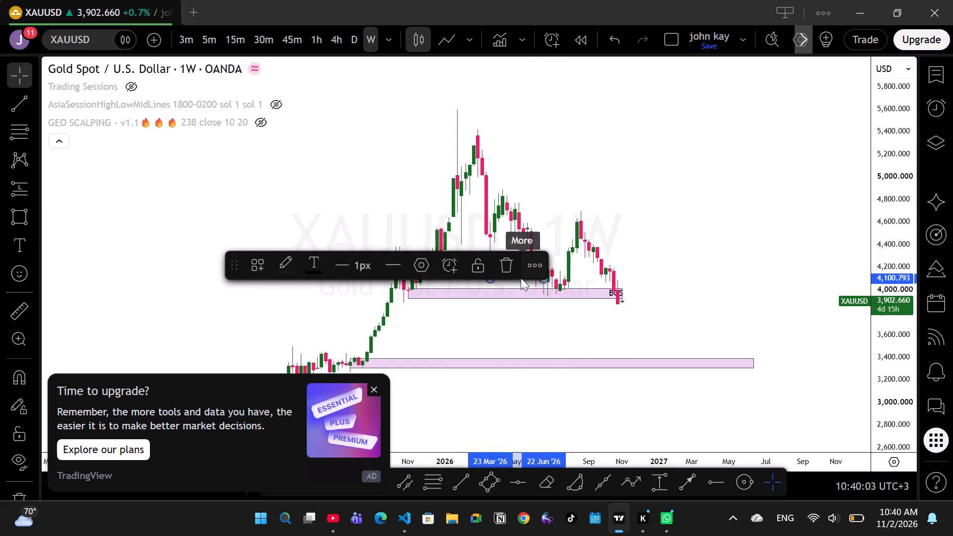
click(492, 281)
click(492, 281)
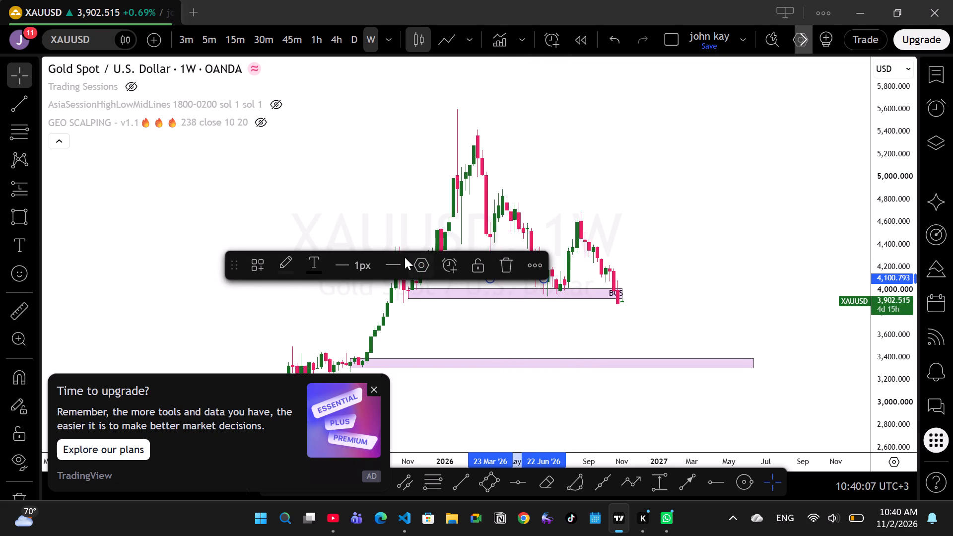
click(374, 389)
click(450, 308)
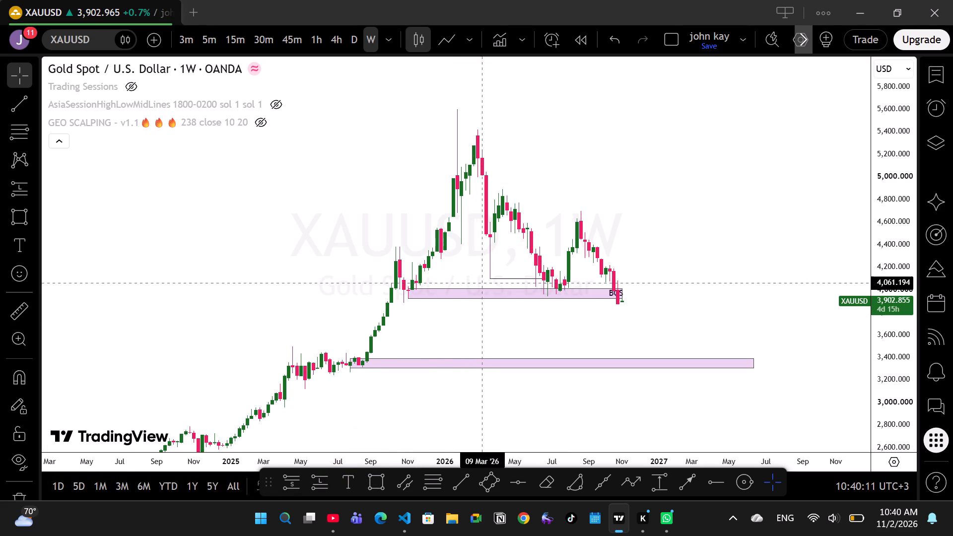
click(515, 280)
click(515, 280)
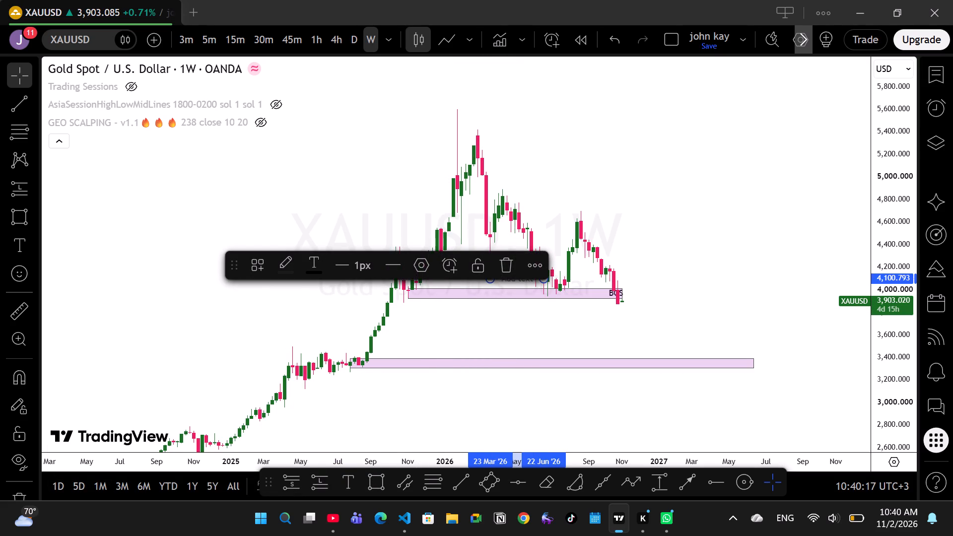
key(b)
text(os)
click(628, 217)
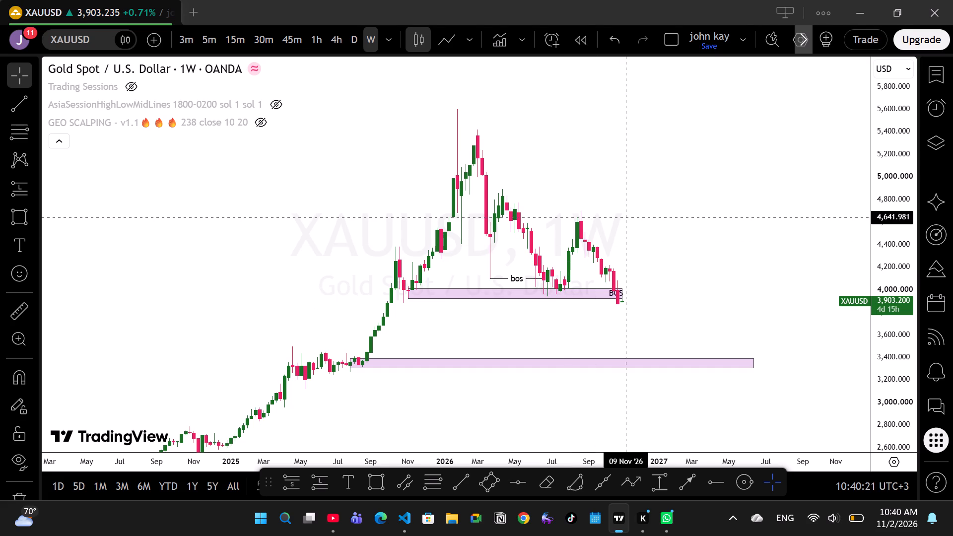
Switch the chart back to the daily timeframe and bring the zones and recent price action into view.
drag(676, 176, 683, 198)
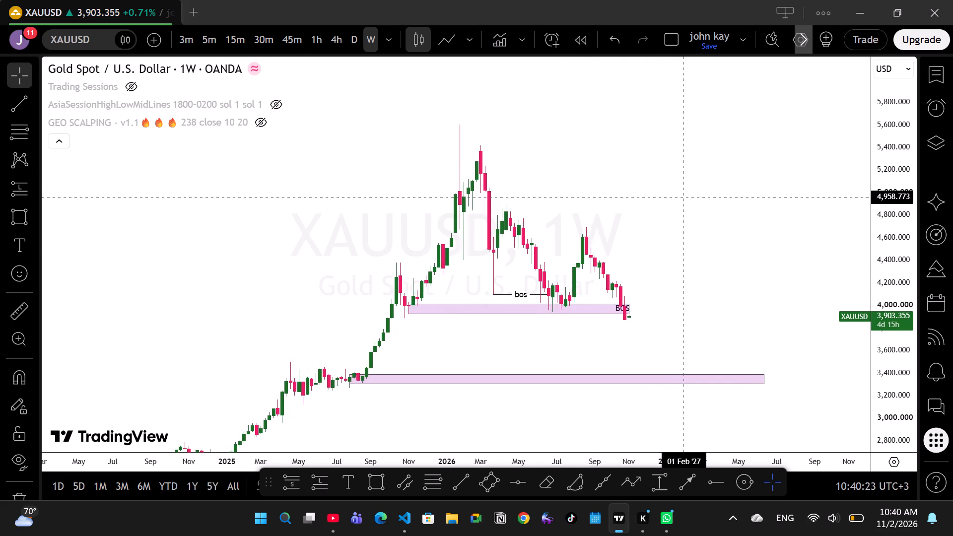
drag(683, 198, 620, 205)
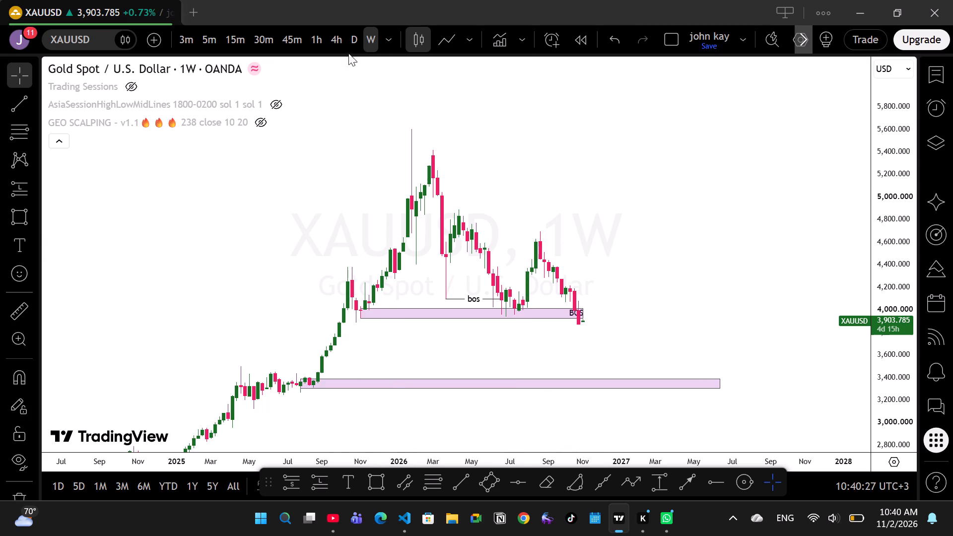
click(353, 34)
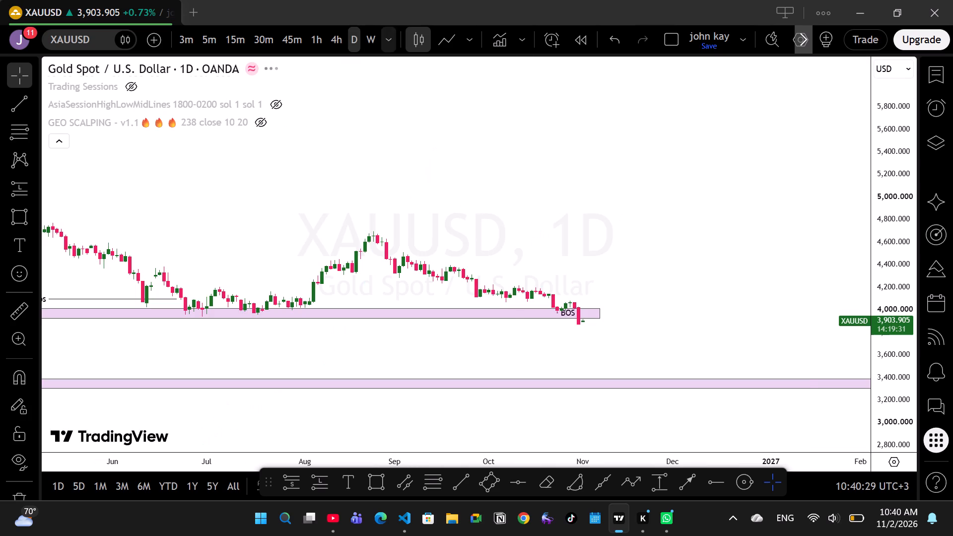
drag(888, 333, 811, 126)
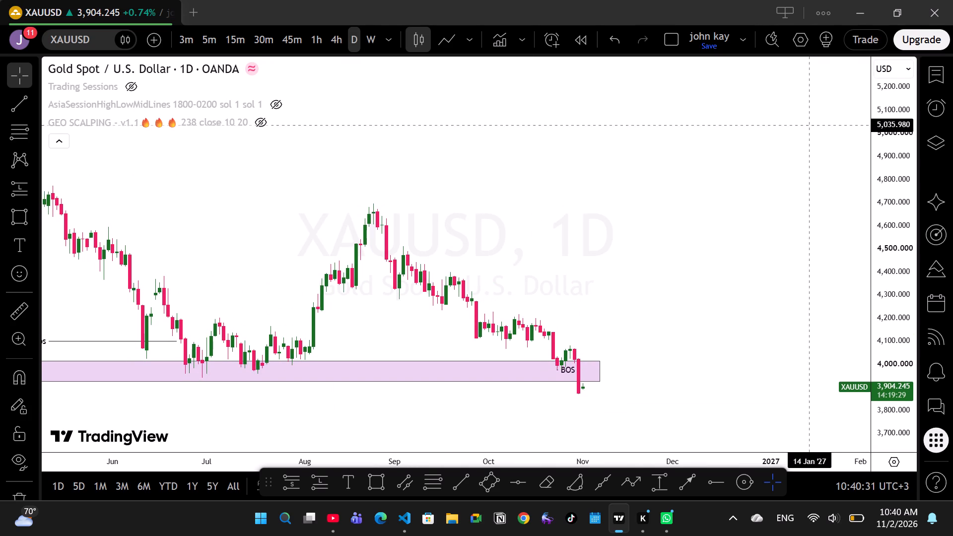
drag(485, 225, 747, 111)
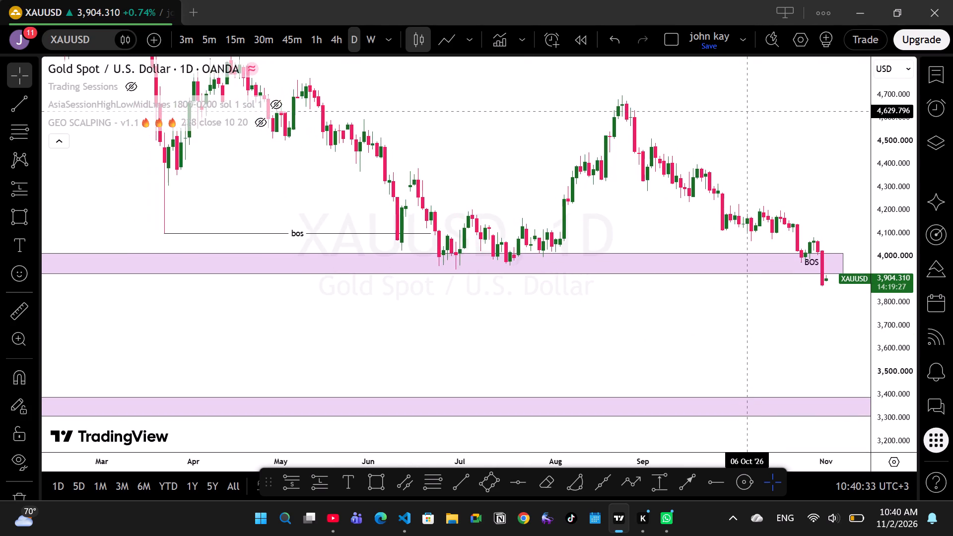
drag(747, 111, 773, 200)
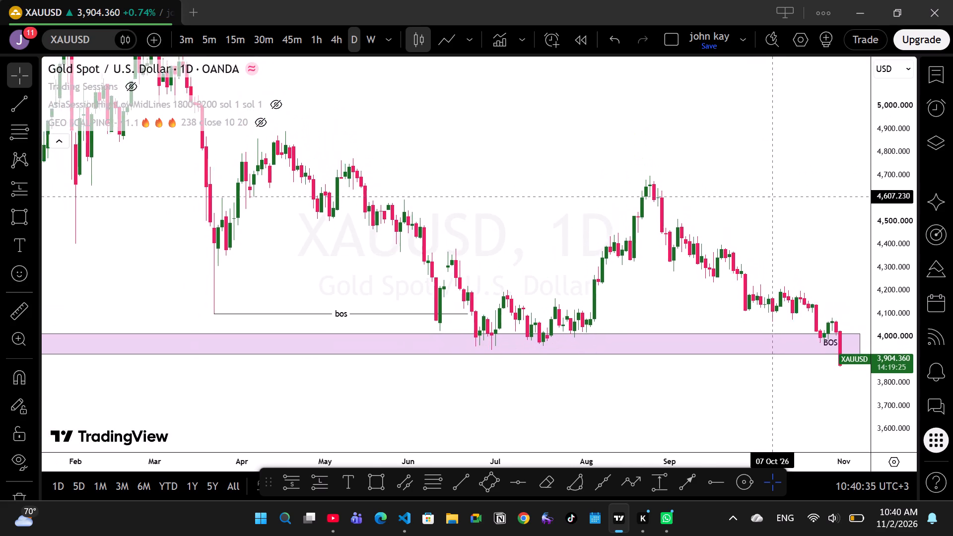
Examine the daily price action from late 2025 to November 2026 around the bos line and the purple zones.
drag(773, 200, 773, 201)
drag(773, 201, 818, 247)
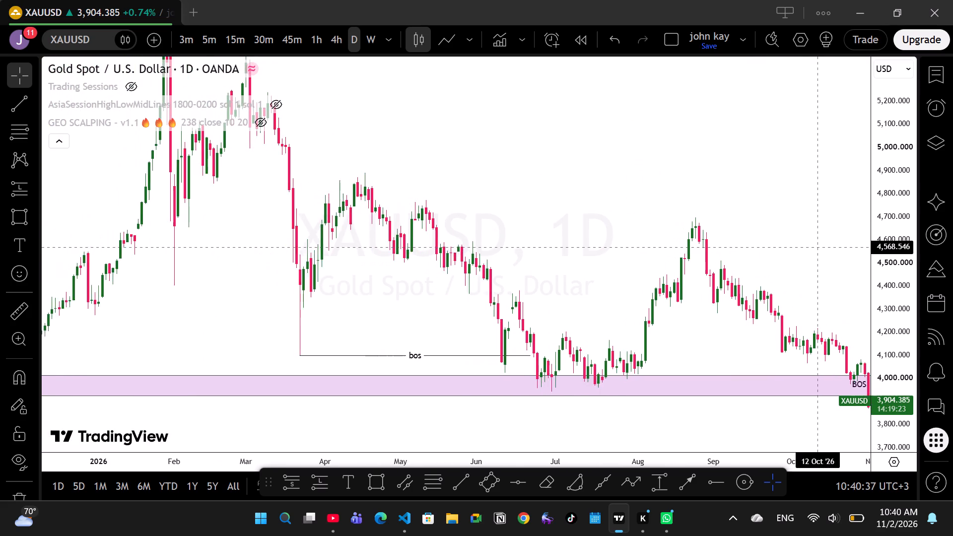
drag(818, 247, 761, 41)
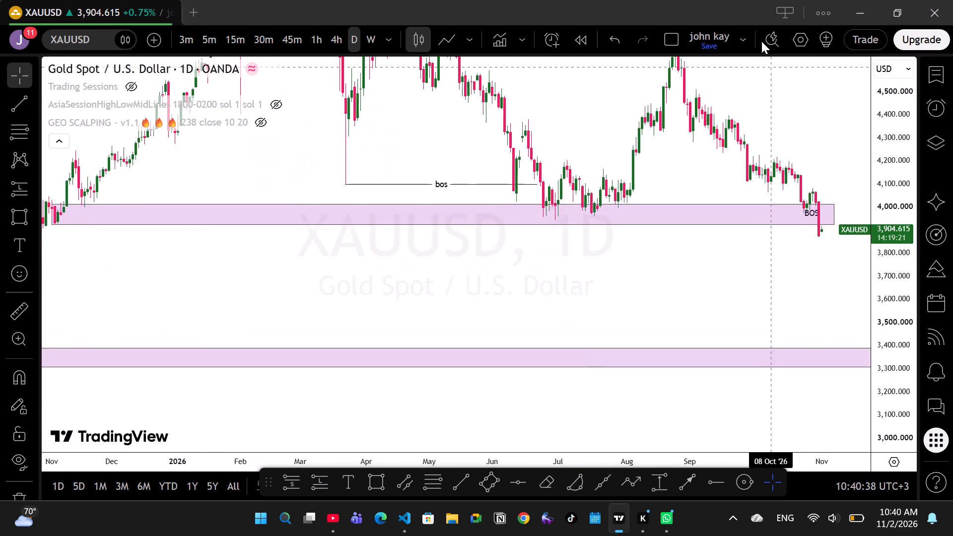
drag(761, 41, 737, 65)
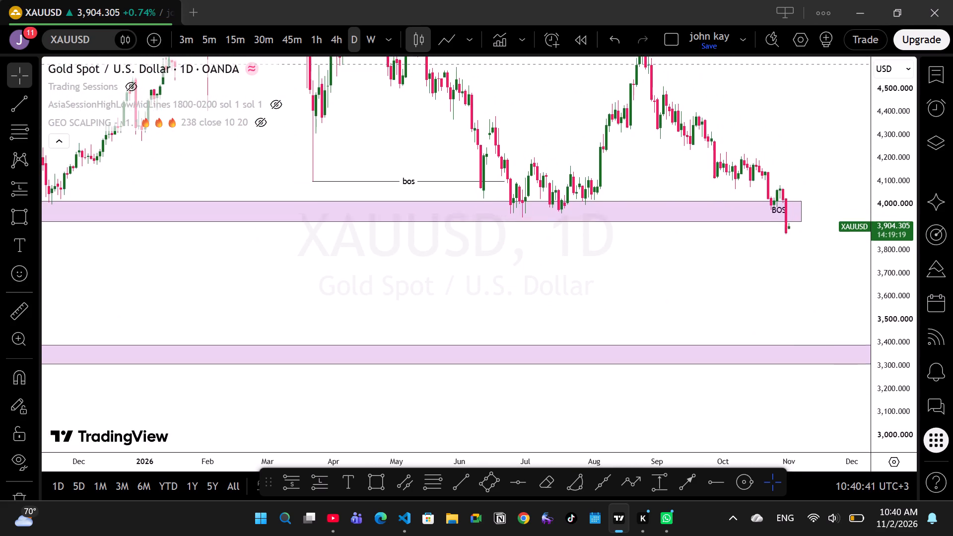
drag(737, 65, 744, 90)
drag(744, 90, 679, 201)
click(566, 347)
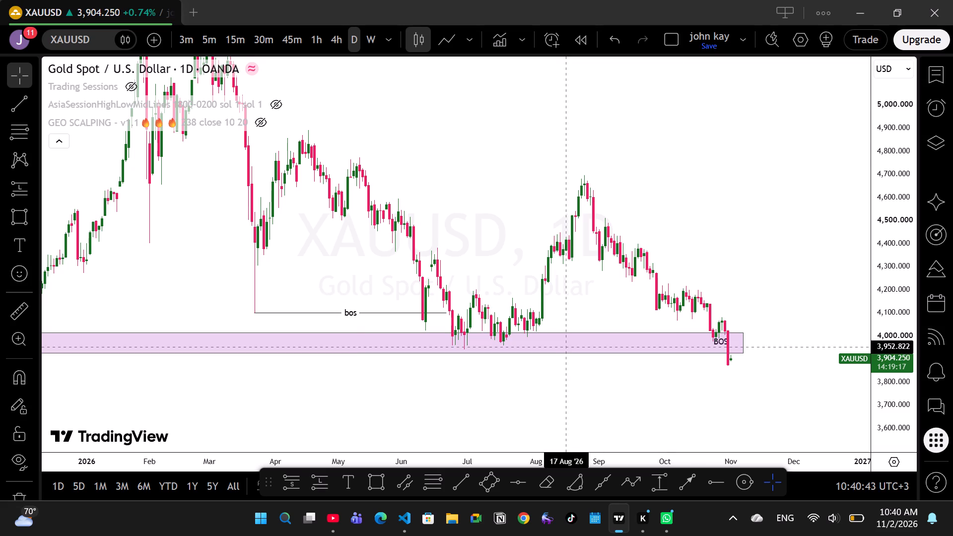
drag(467, 228, 540, 343)
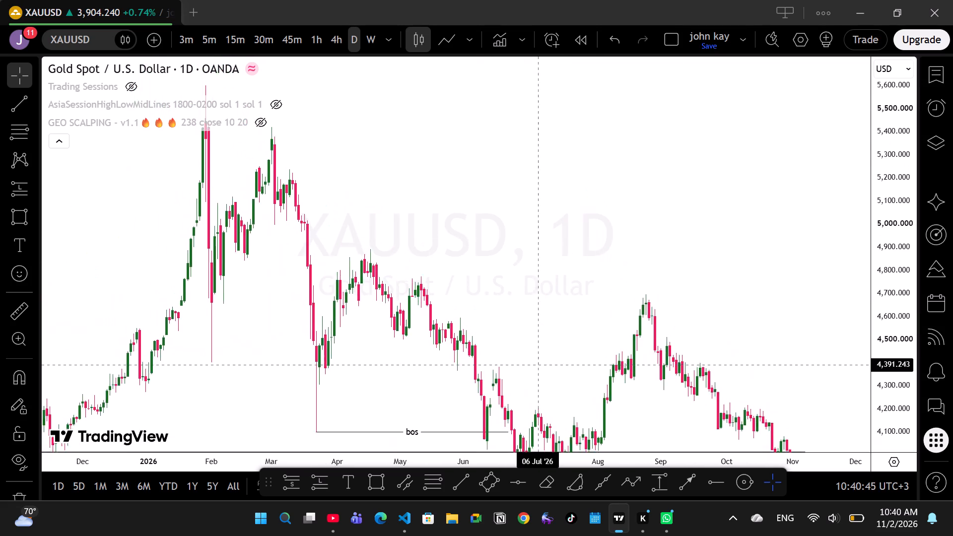
Shorten the level "bos" trend line from 23 Mar '26 so it ends at about 10 Jun '26, keeping it at about 4,101.
drag(540, 343, 591, 251)
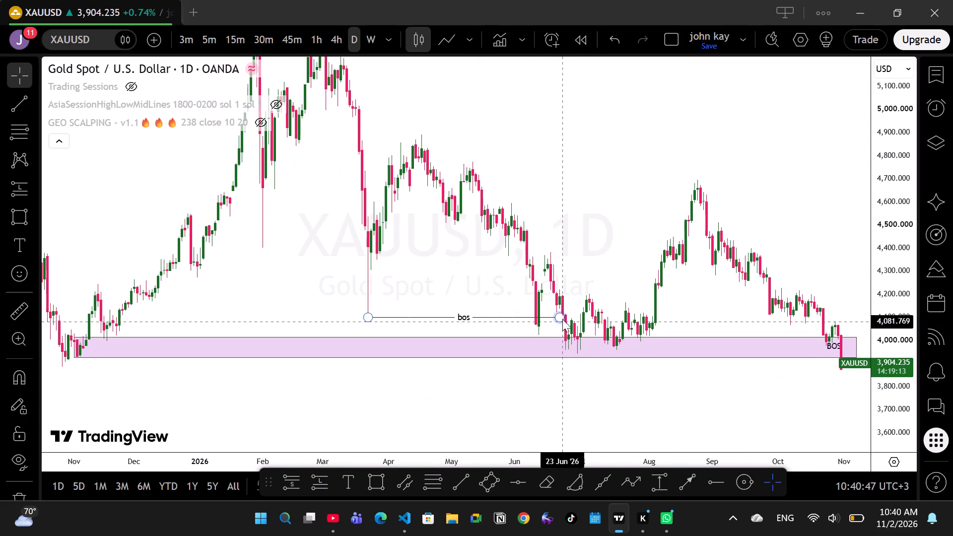
drag(562, 316, 537, 317)
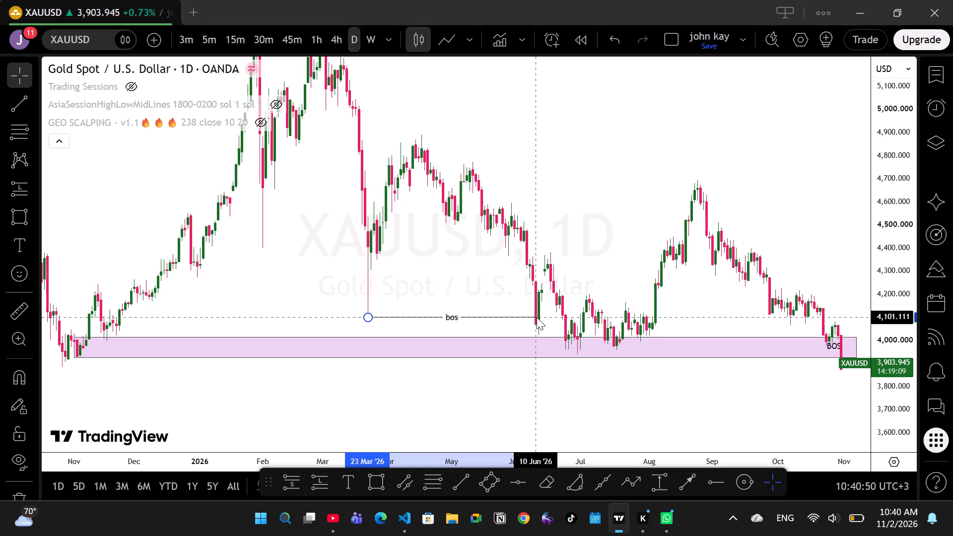
drag(537, 317, 533, 317)
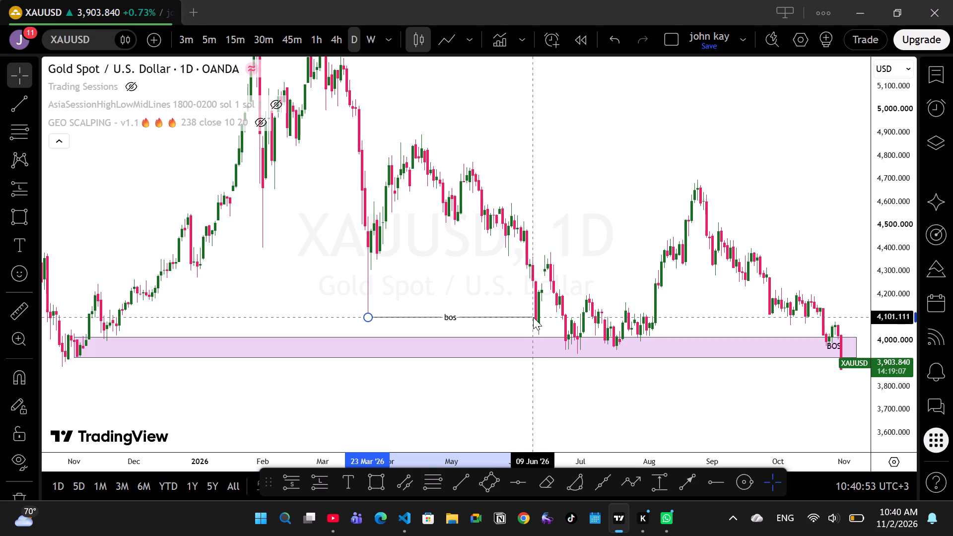
drag(533, 317, 535, 317)
click(535, 317)
click(602, 278)
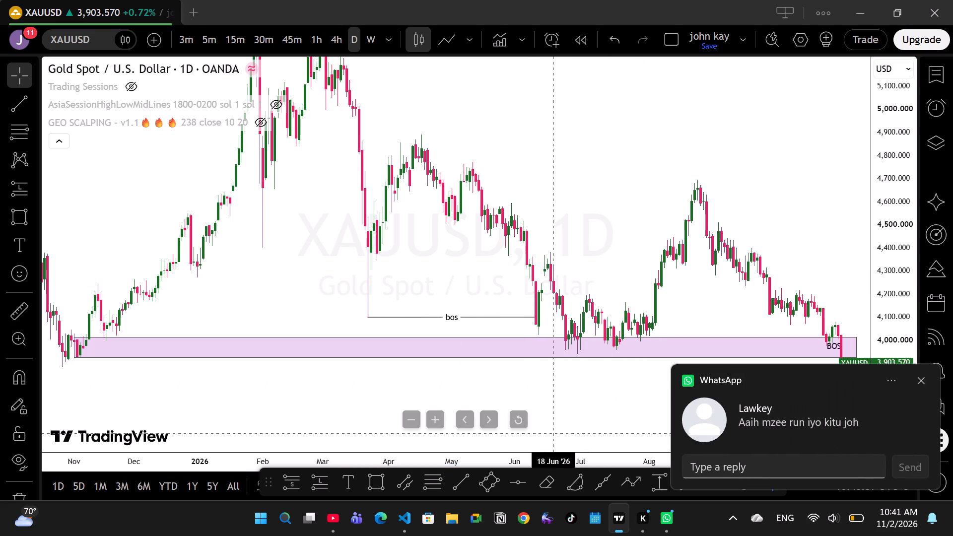
Draw a rectangle zone over the mid-April 2026 swing high, from 14 Apr '26 to about mid-October, spanning about 4,852 to 4,885.
drag(573, 405, 467, 421)
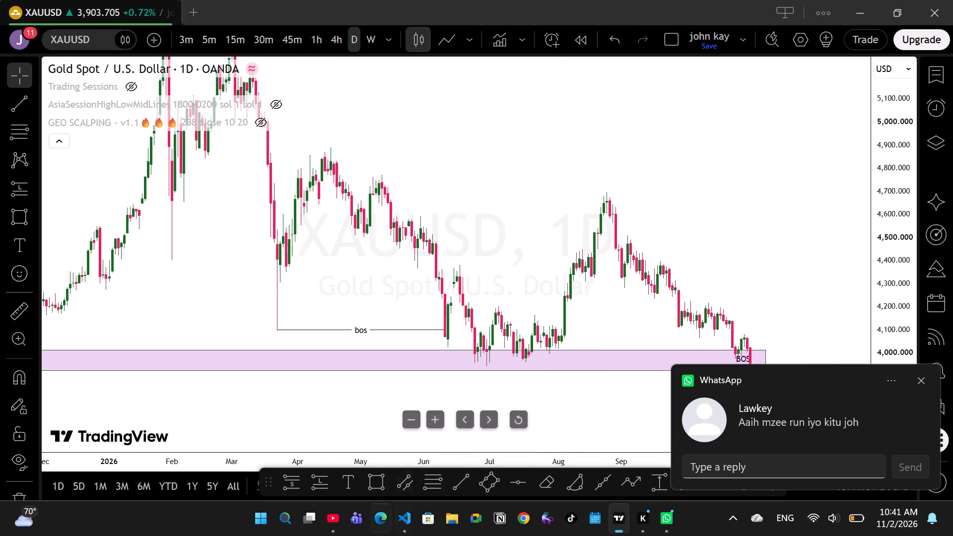
click(369, 477)
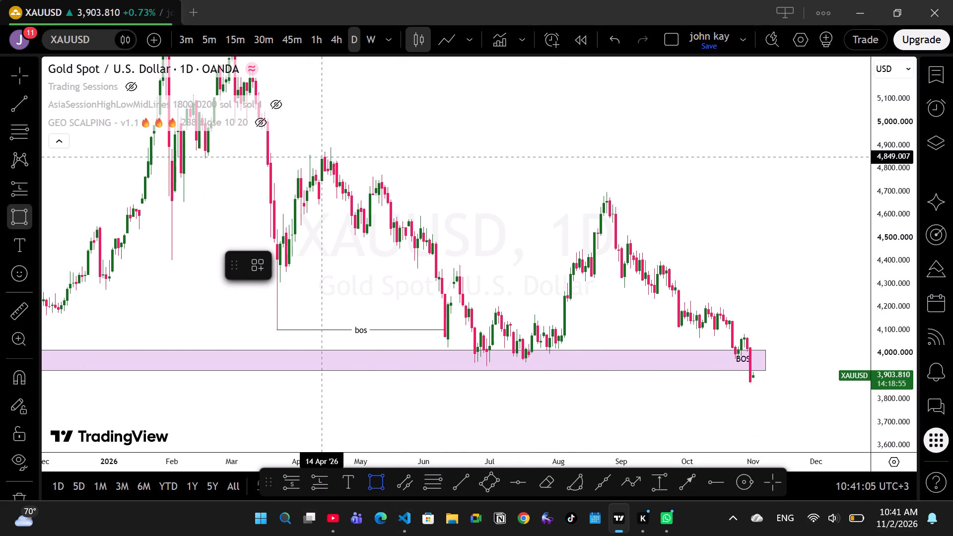
drag(322, 156, 549, 147)
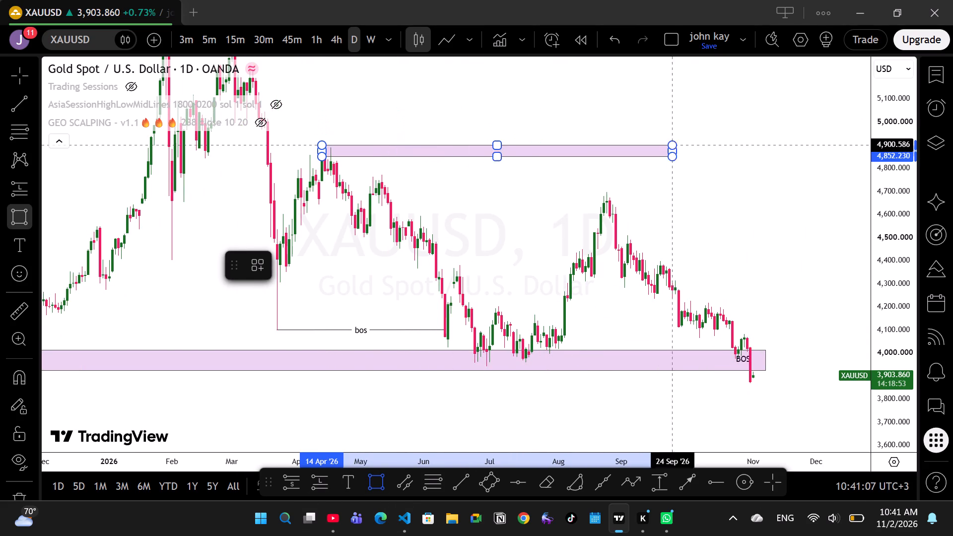
click(720, 148)
click(782, 264)
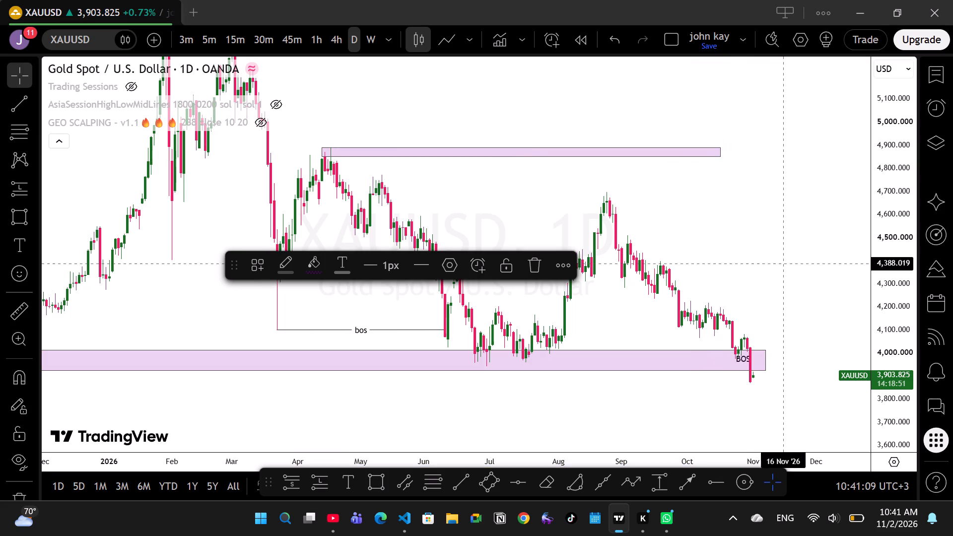
Draw a rectangle zone over the late-August 2026 swing high, from 25 Aug to about 12 Nov '26, spanning about 4,659 to 4,720.
click(373, 481)
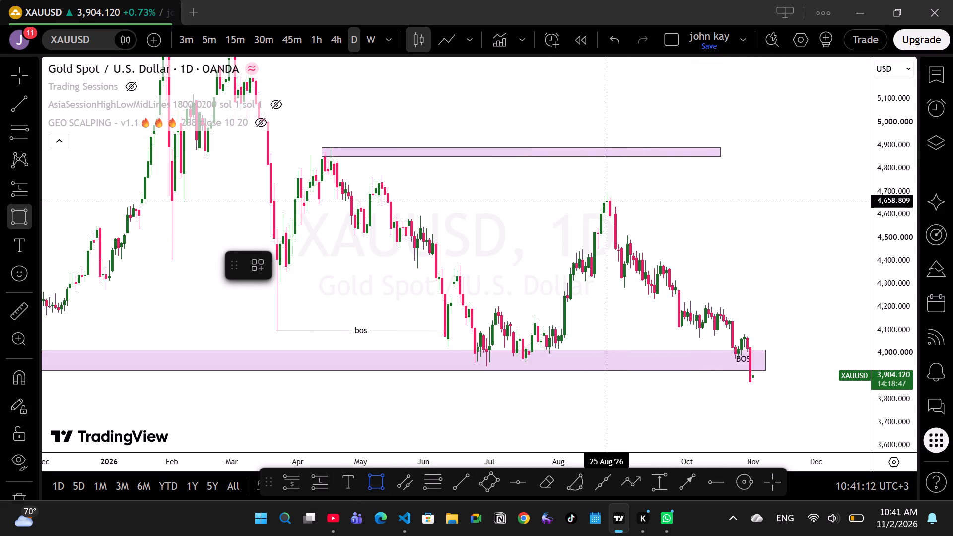
drag(606, 201, 766, 194)
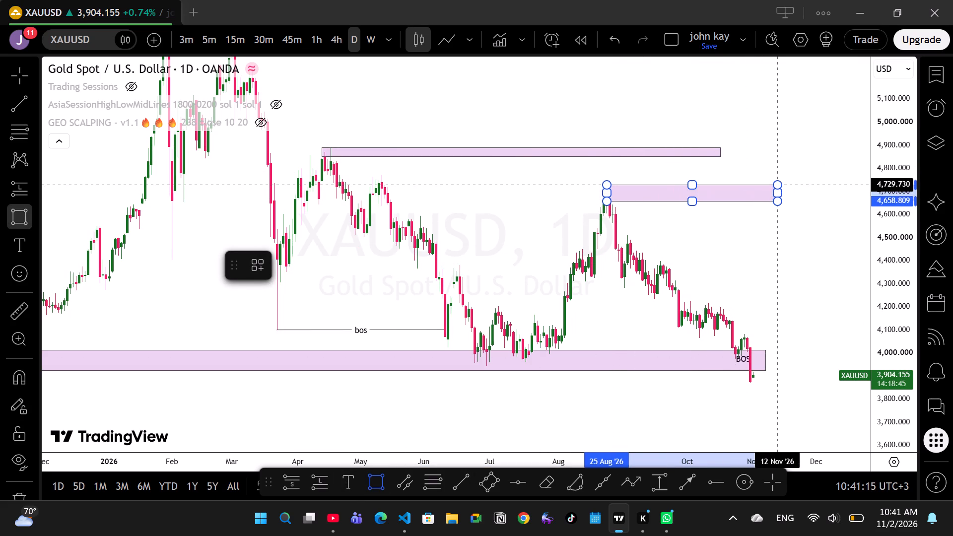
click(778, 186)
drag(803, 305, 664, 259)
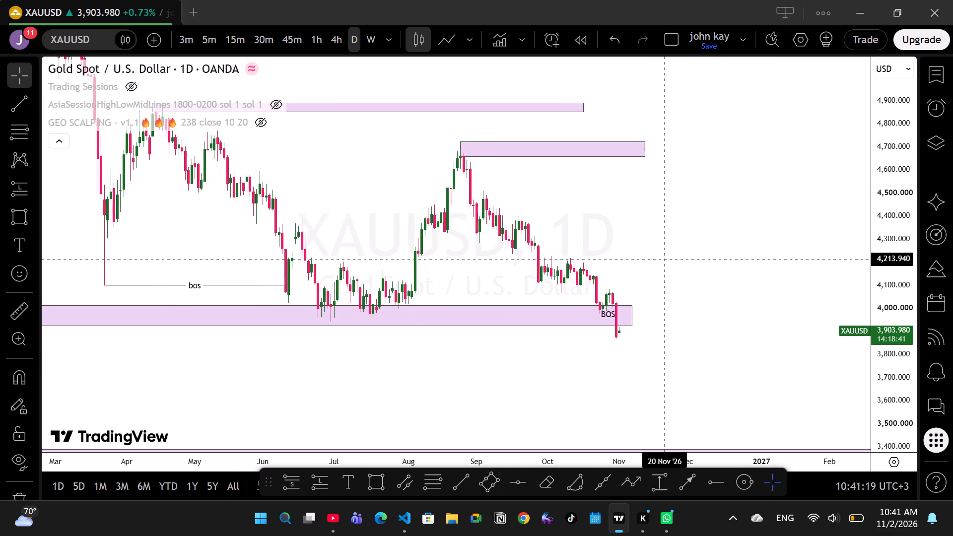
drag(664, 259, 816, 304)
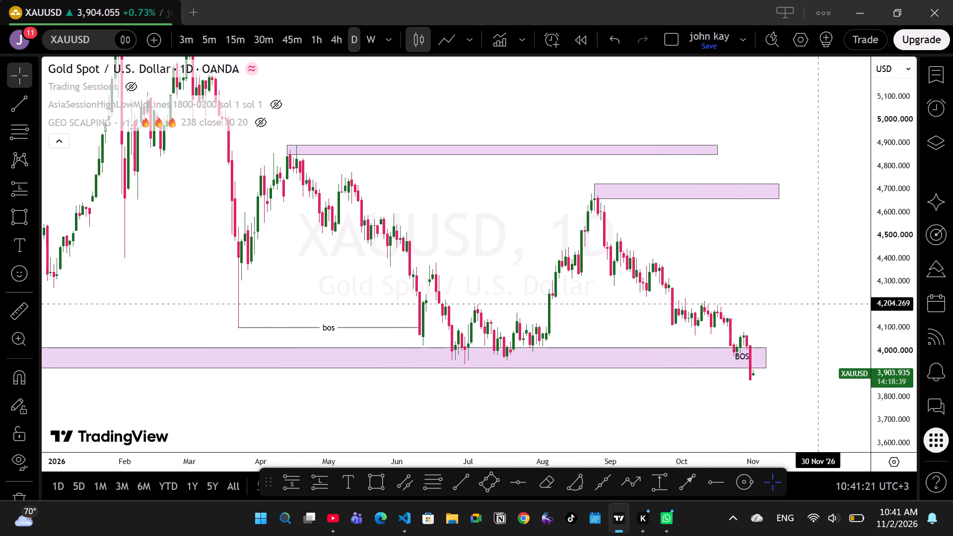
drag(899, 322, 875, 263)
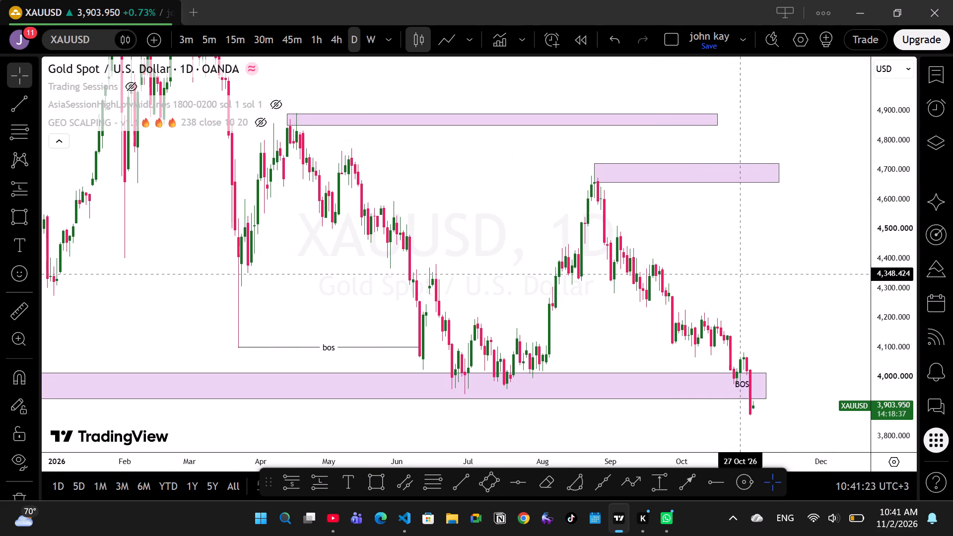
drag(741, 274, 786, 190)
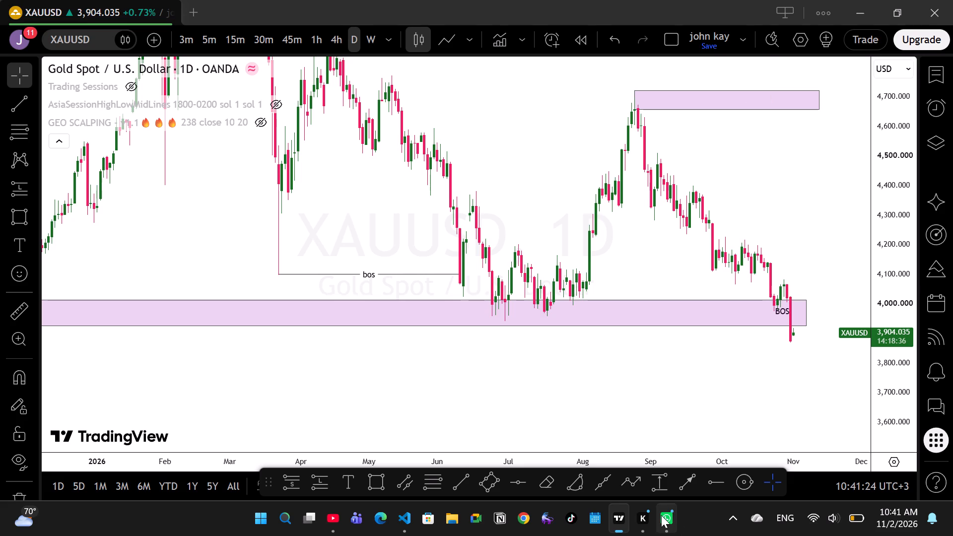
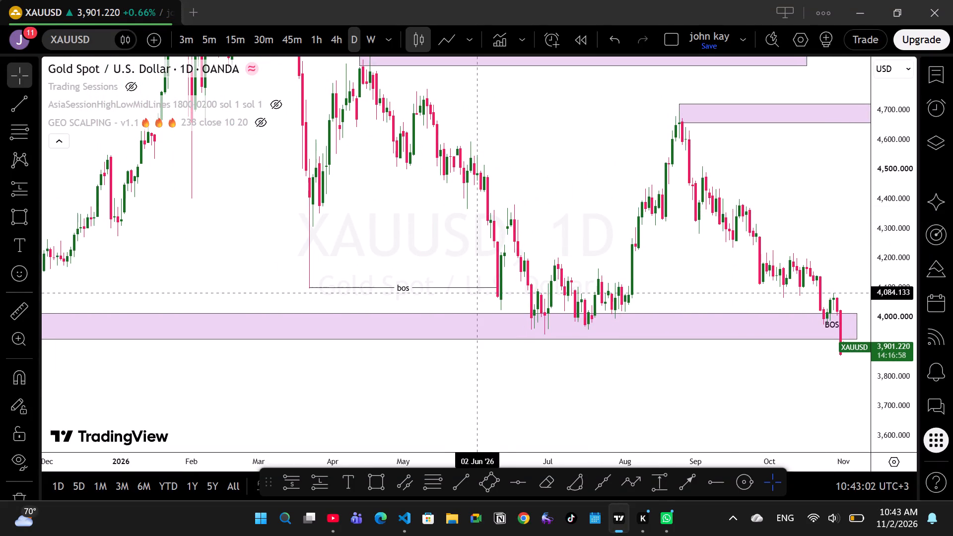
Resize the lower support zone so its top edge sits at about 3,971 and it starts at 29 Oct '25.
drag(454, 388, 737, 348)
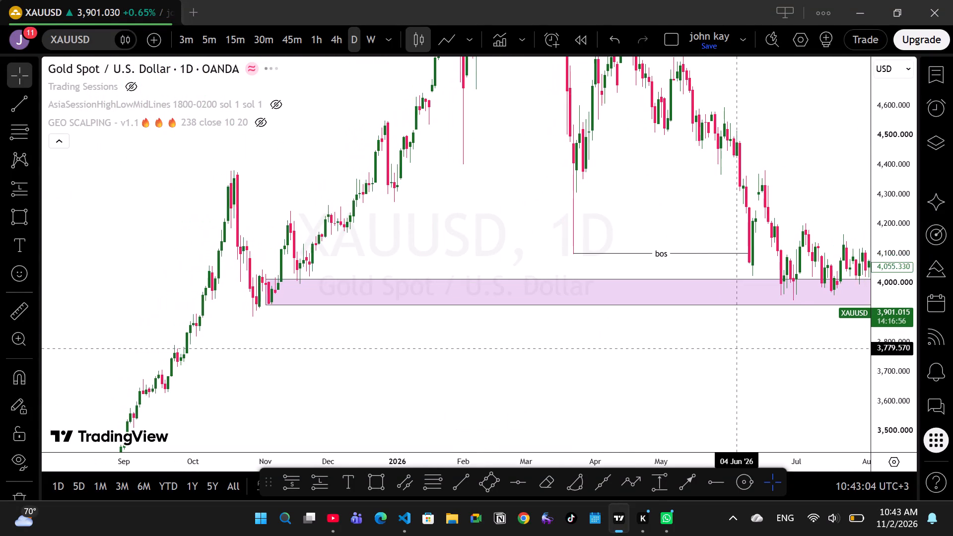
drag(737, 348, 653, 333)
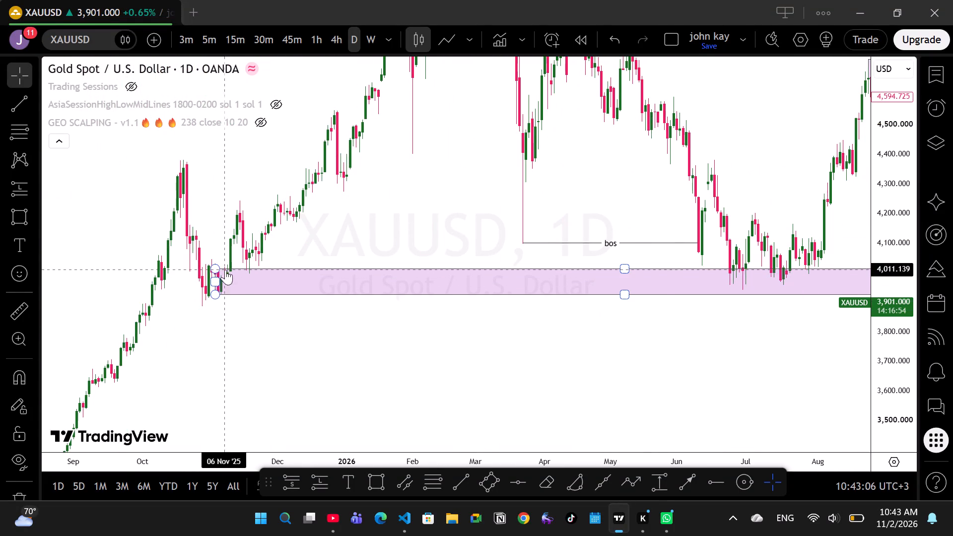
drag(214, 271, 204, 286)
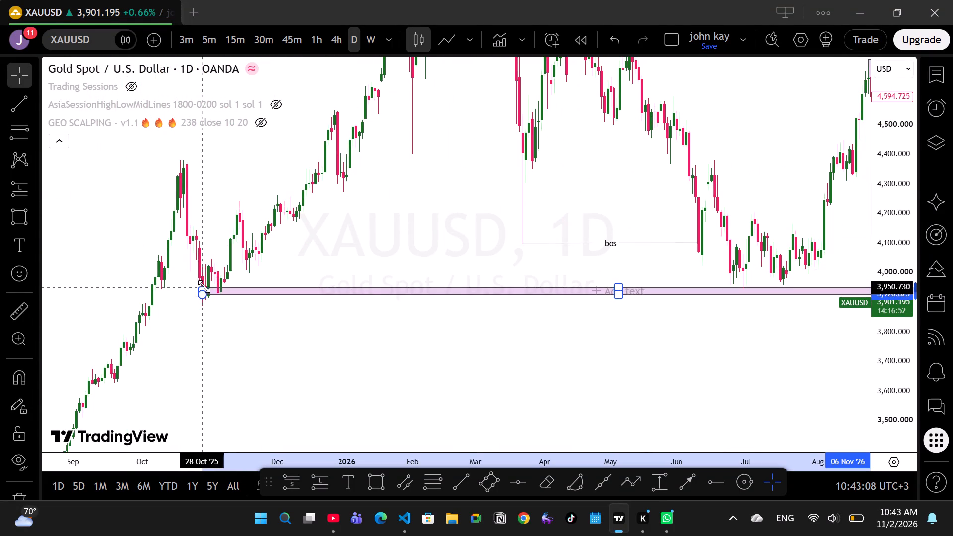
drag(204, 286, 204, 282)
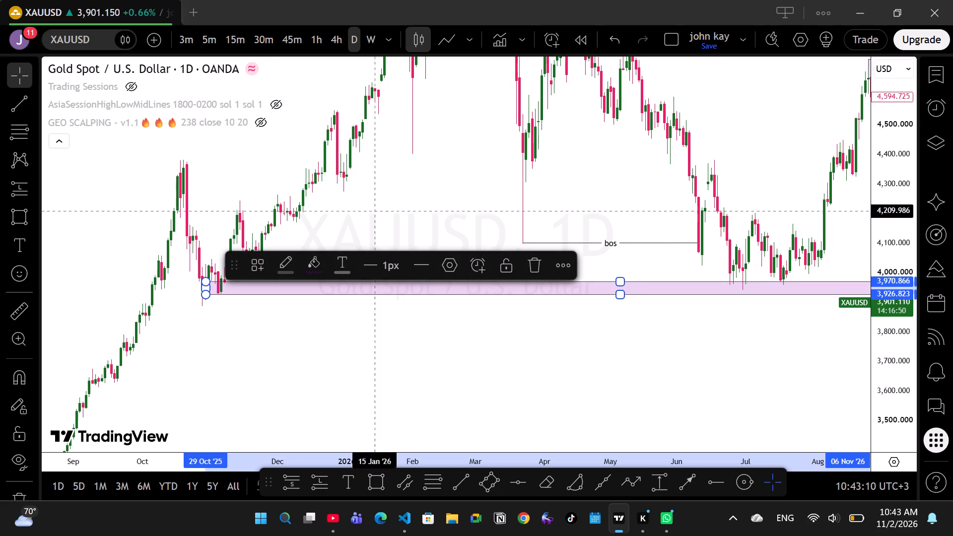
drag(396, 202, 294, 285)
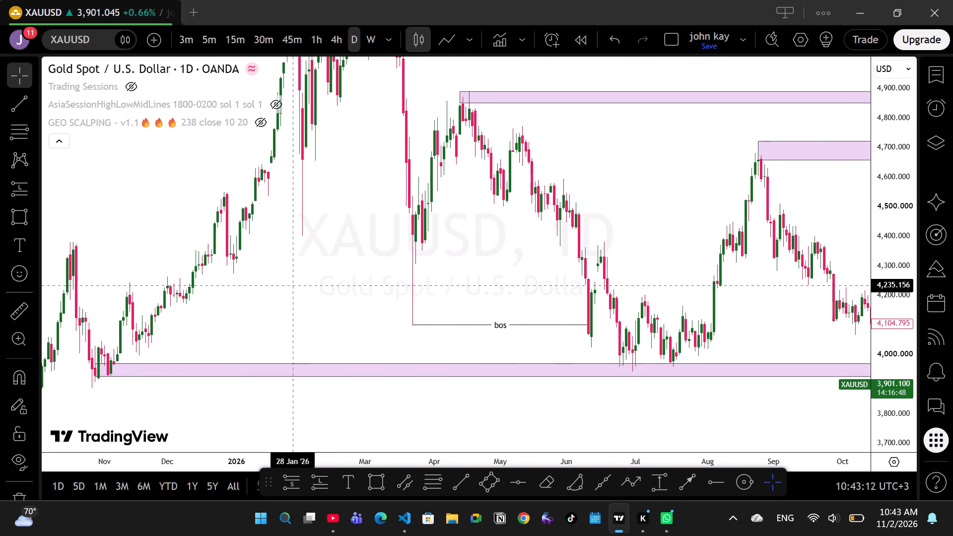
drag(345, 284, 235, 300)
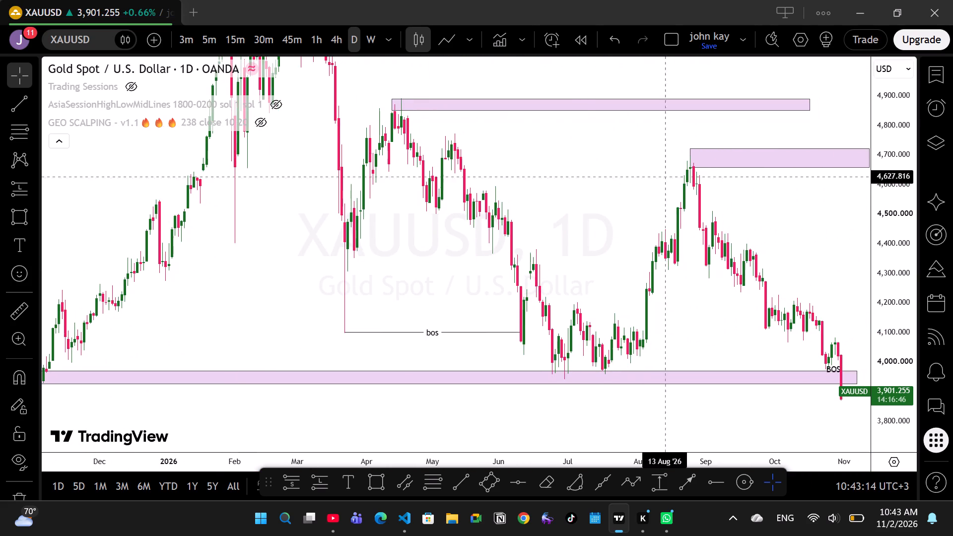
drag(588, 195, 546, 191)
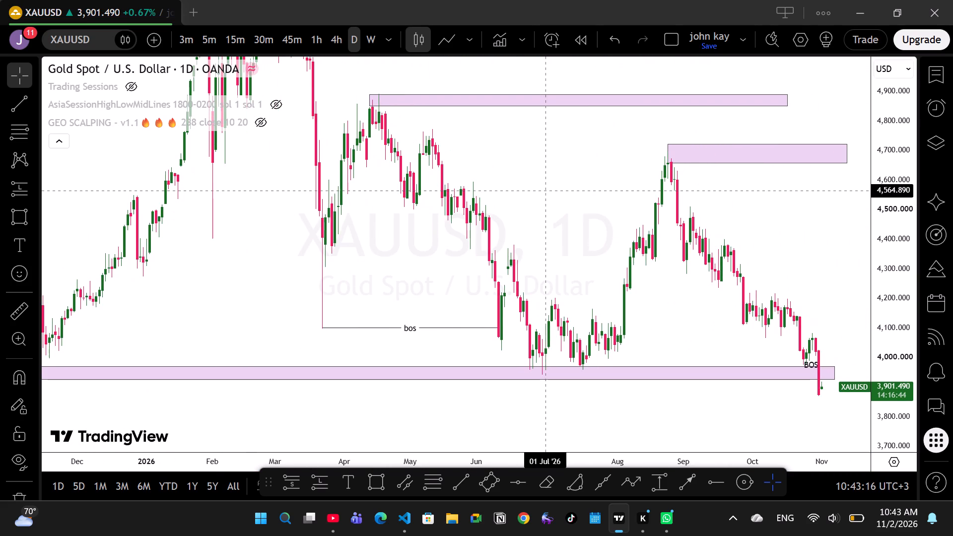
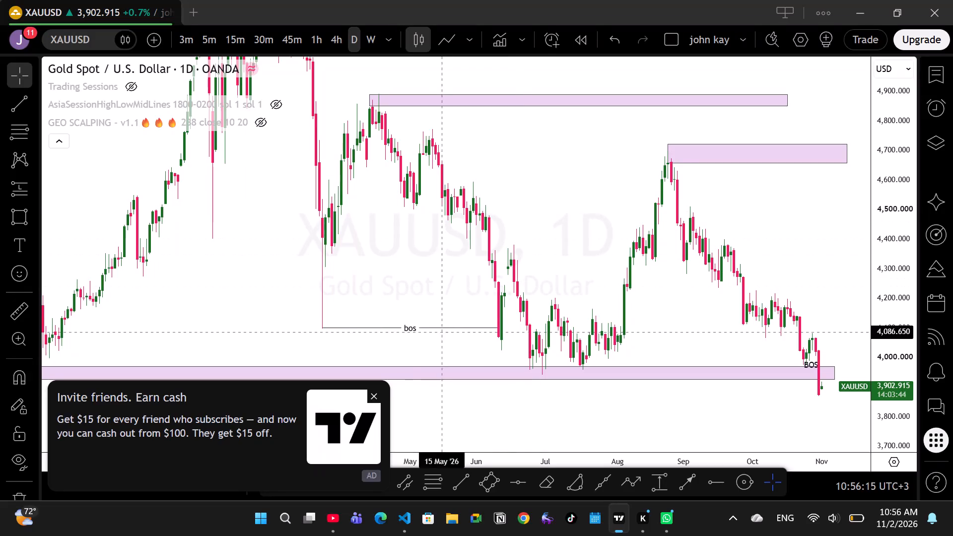
Move the upper resistance zone from the April swing high to the March one, starting at 06 Mar '26 with its bottom edge at about 5,164.
click(374, 397)
drag(536, 252, 638, 318)
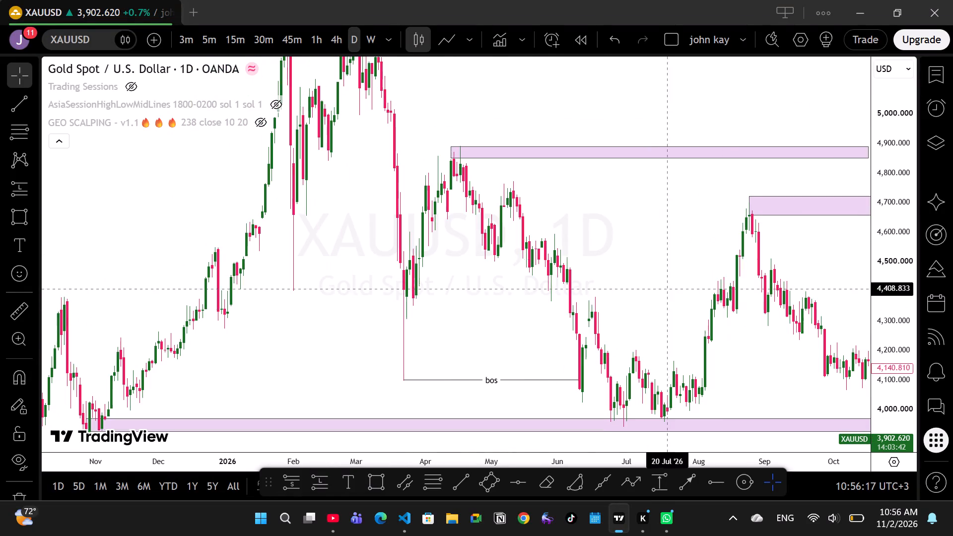
drag(890, 191, 894, 253)
drag(678, 239, 638, 263)
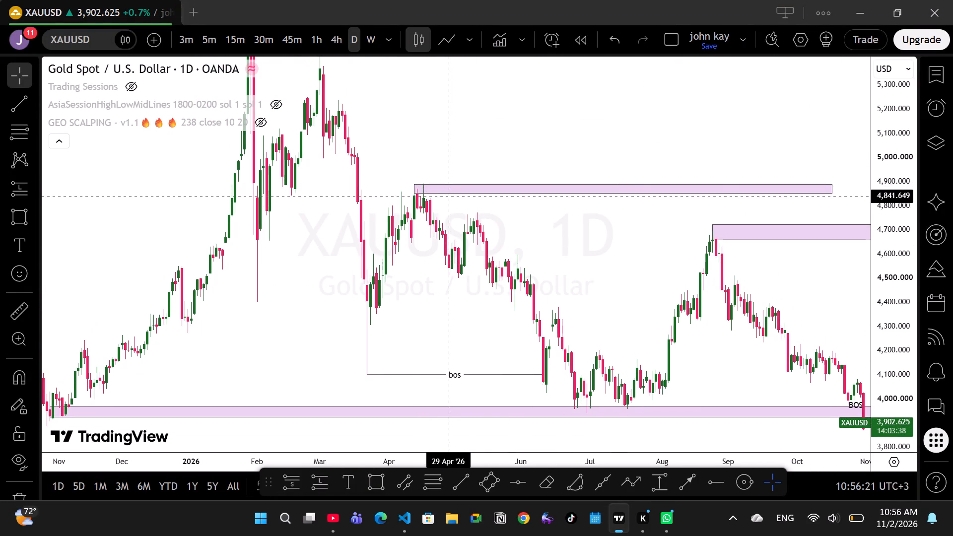
drag(451, 191, 380, 131)
click(380, 130)
drag(462, 194, 692, 332)
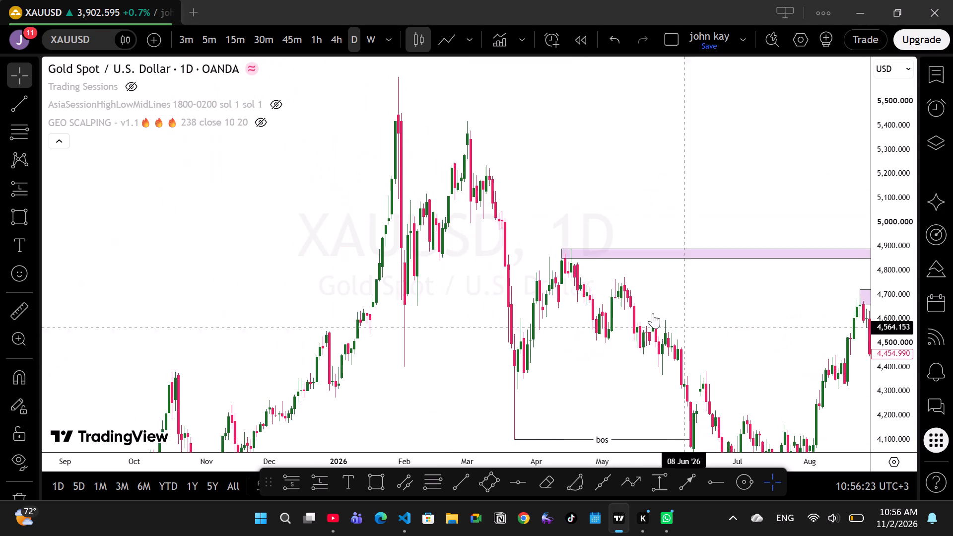
drag(623, 258, 521, 186)
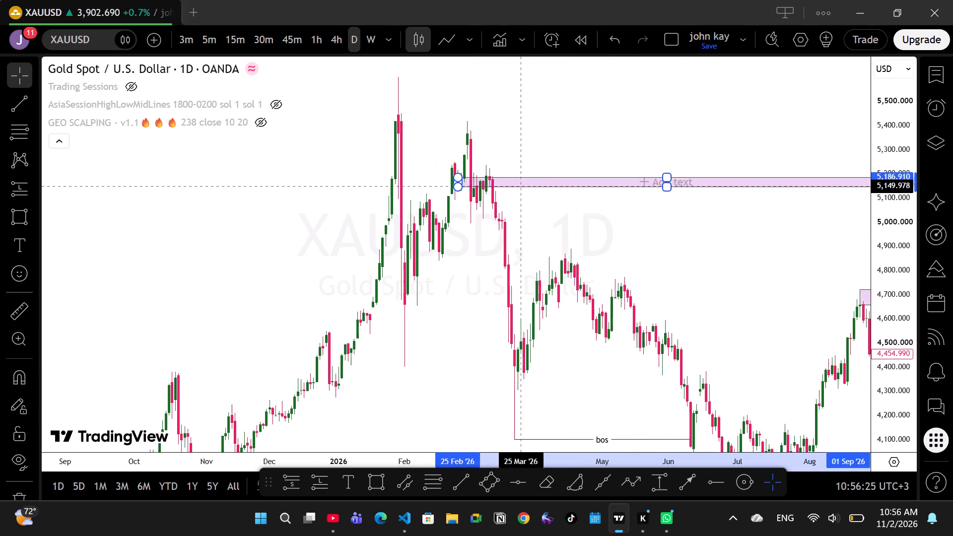
drag(521, 186, 544, 183)
click(632, 257)
drag(648, 257, 492, 233)
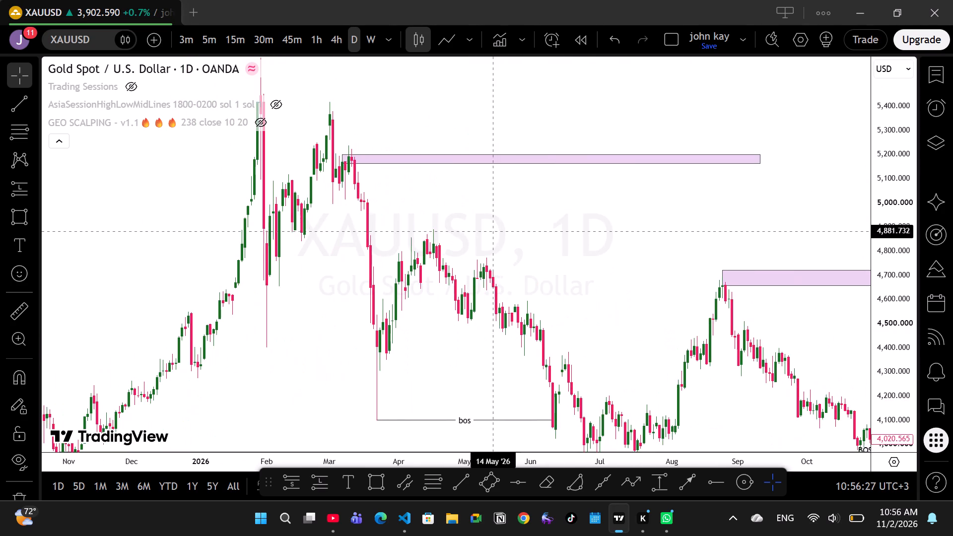
Resize the March resistance zone so its top edge sits at about 5,236 and it ends at 01 Dec '26.
drag(554, 153, 563, 143)
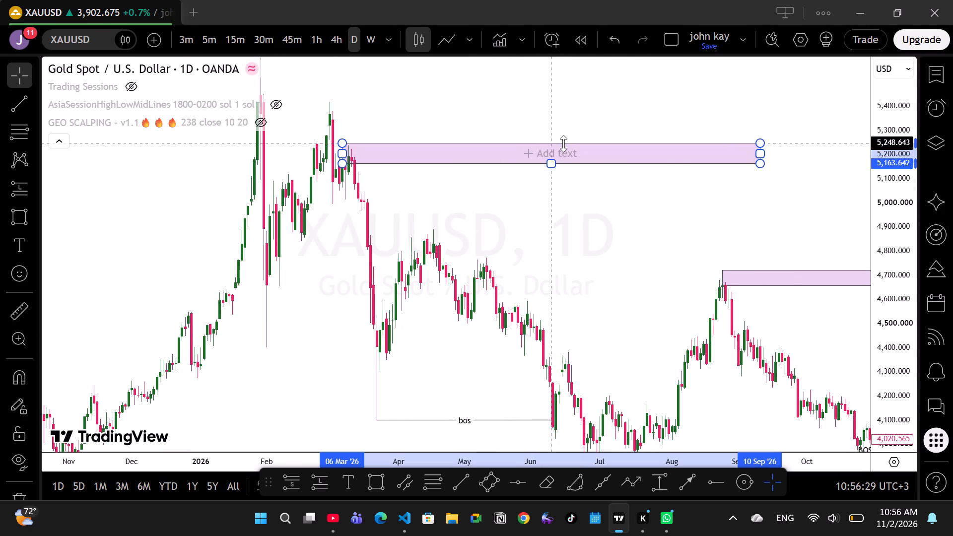
drag(563, 143, 570, 146)
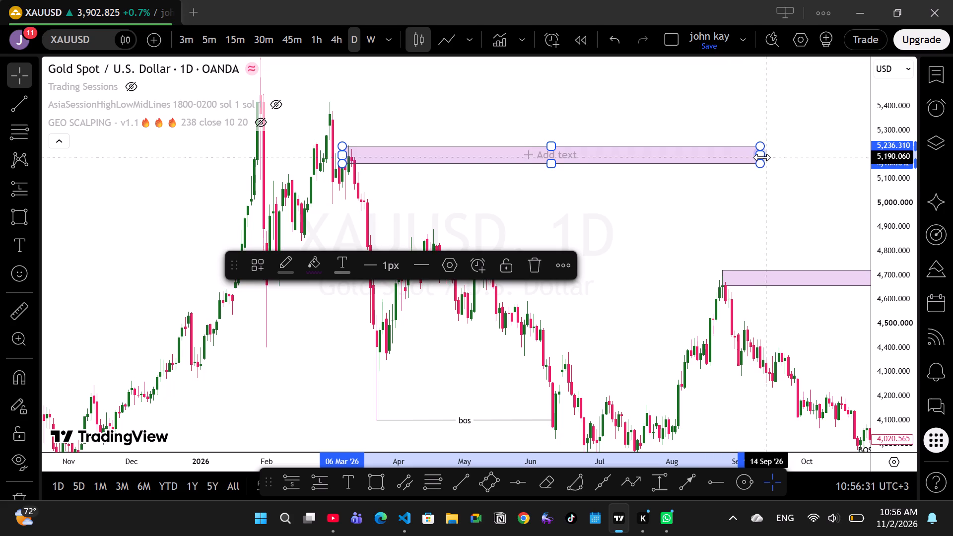
drag(761, 157, 856, 155)
click(746, 211)
drag(746, 212, 739, 212)
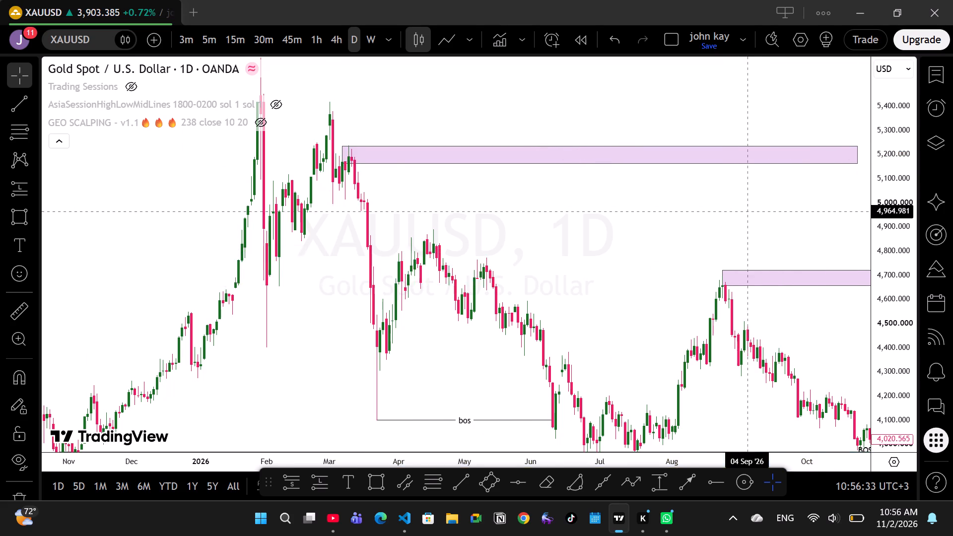
drag(739, 212, 547, 202)
drag(675, 145, 756, 146)
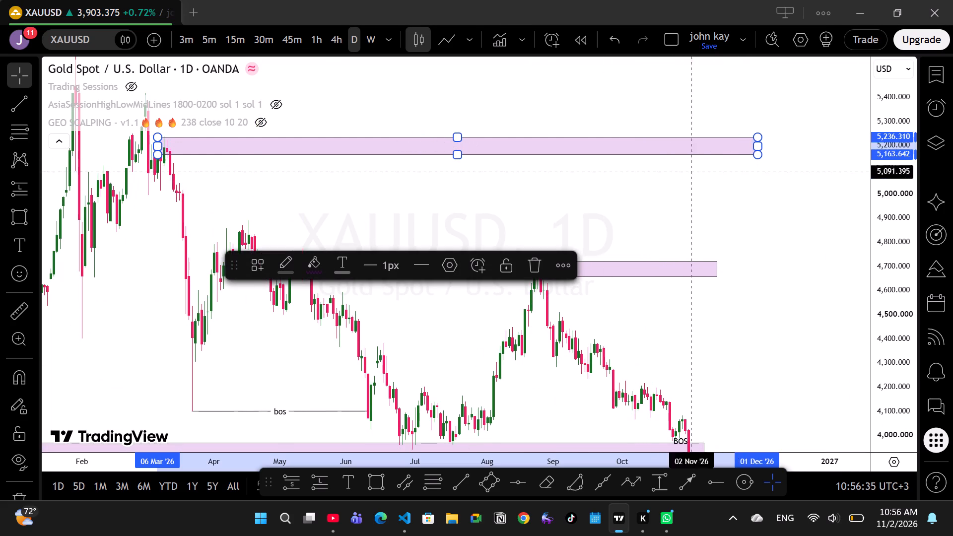
click(647, 203)
Draw a trend line at about 4,200 from the 06 Jul '26 swing high to the 05 Aug '26 breakout candle.
drag(571, 210, 719, 208)
drag(680, 216, 628, 206)
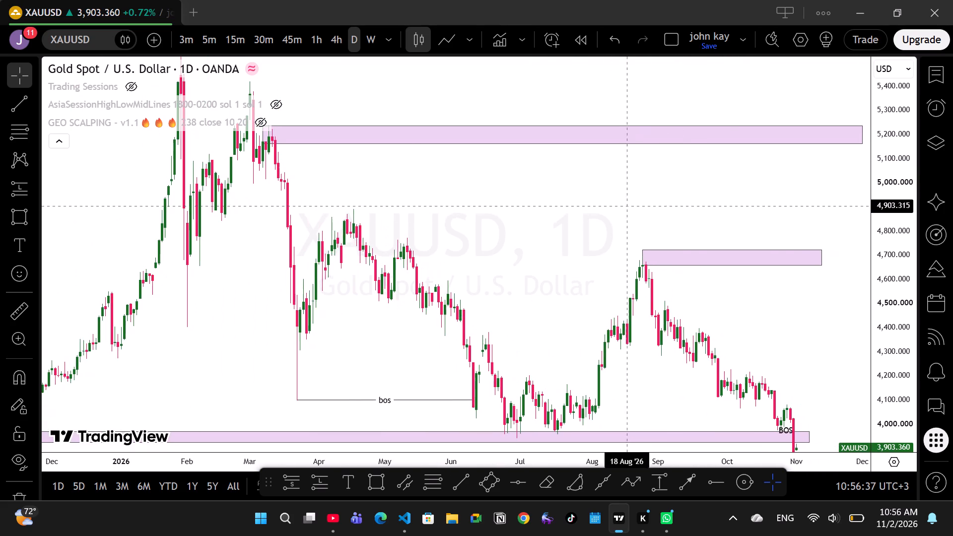
drag(745, 344, 721, 256)
drag(888, 338, 887, 303)
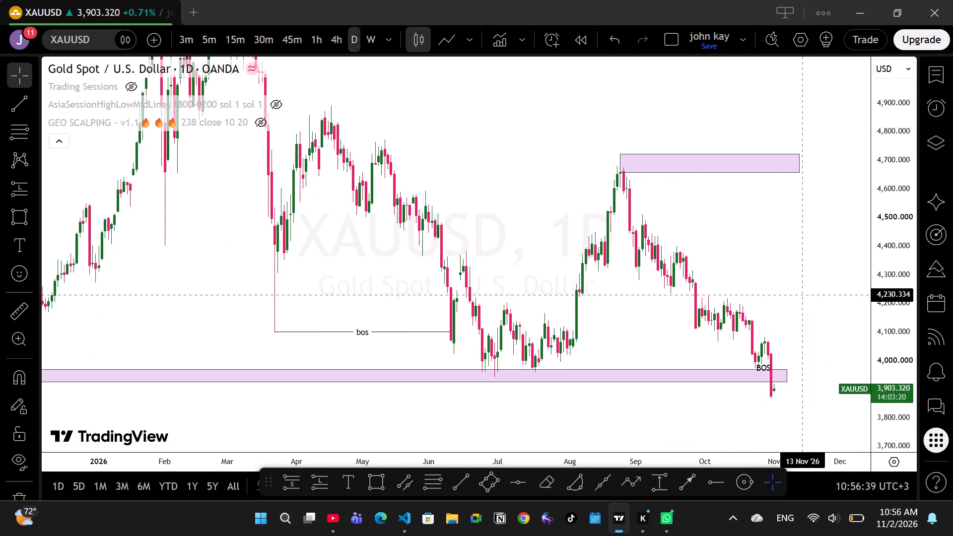
drag(772, 274, 783, 260)
scroll(783, 260, down, 3)
scroll(783, 260, up, 20)
scroll(783, 260, up, 4)
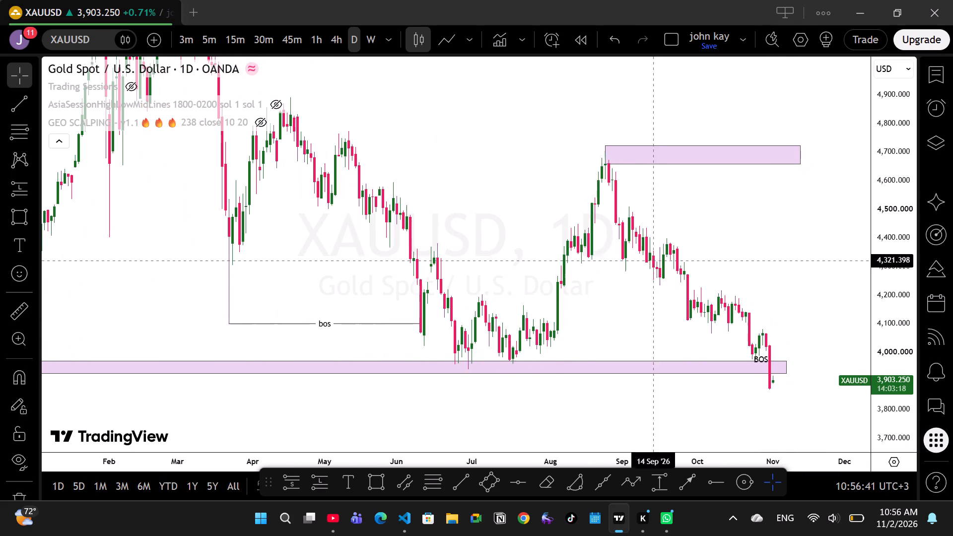
drag(616, 332, 680, 296)
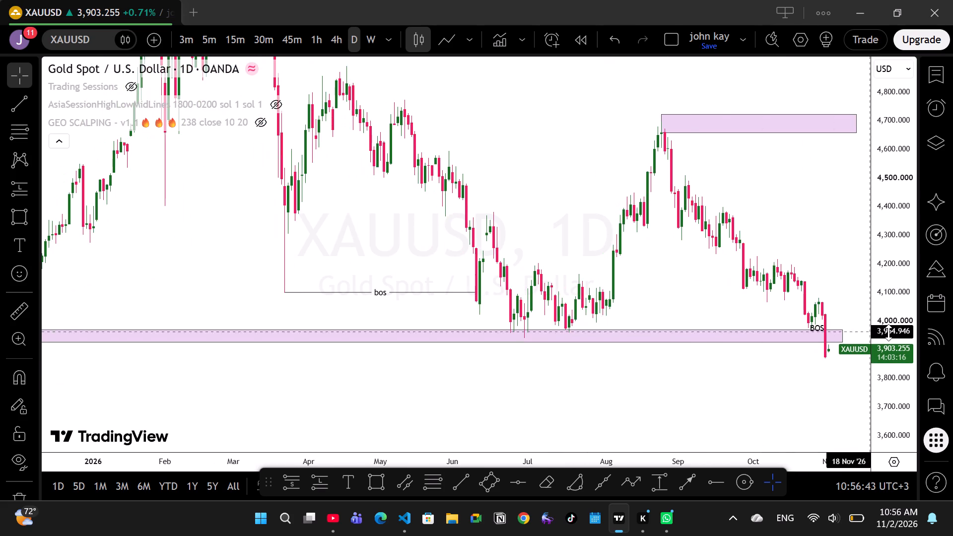
click(455, 486)
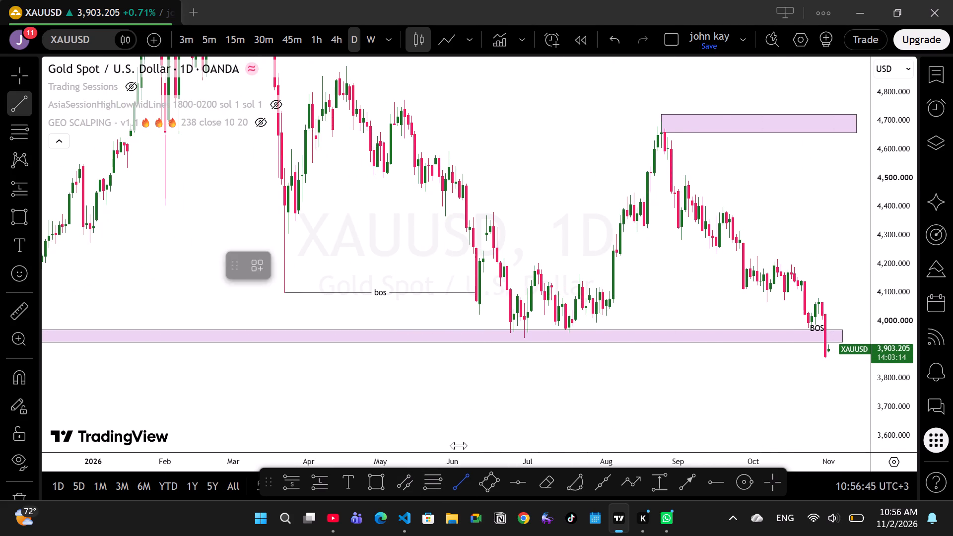
drag(536, 266, 611, 267)
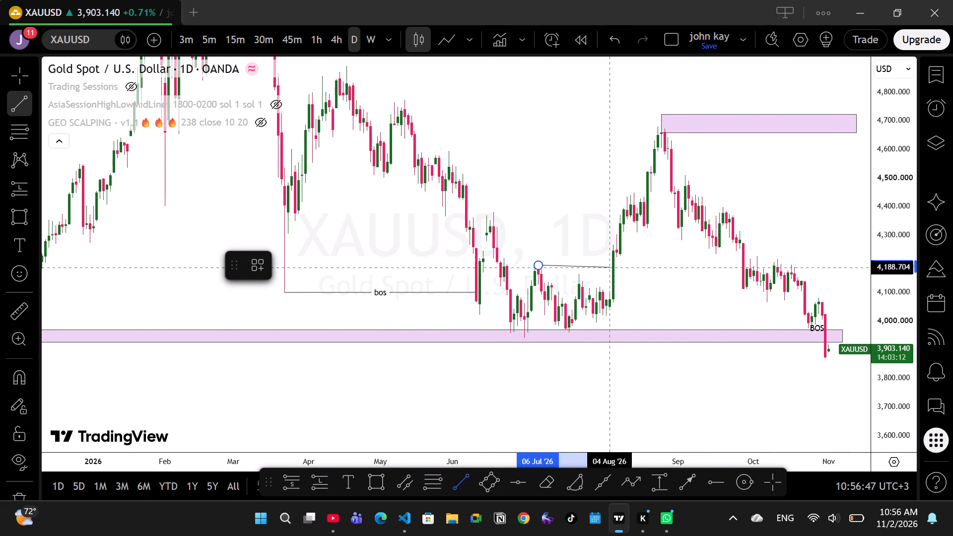
drag(611, 267, 612, 264)
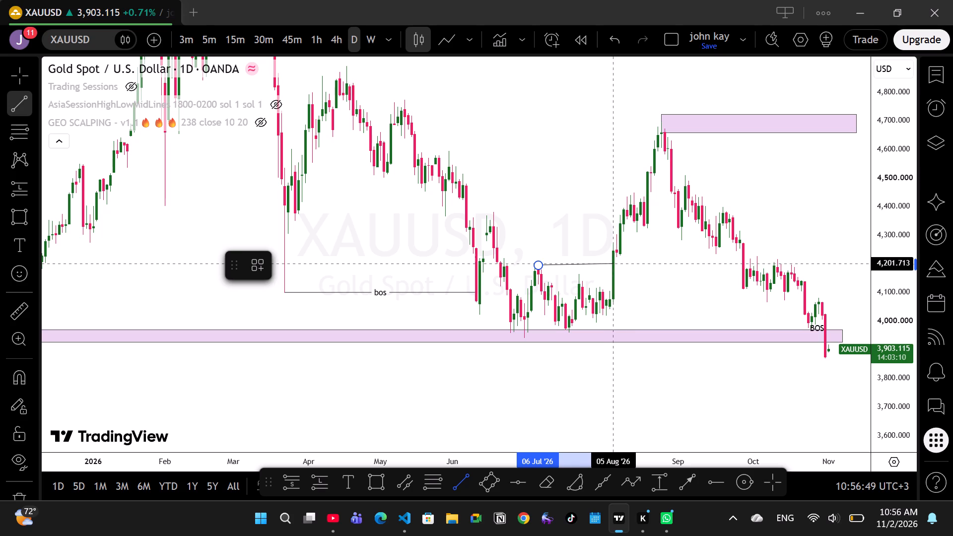
drag(612, 264, 613, 265)
click(613, 265)
click(572, 218)
click(562, 202)
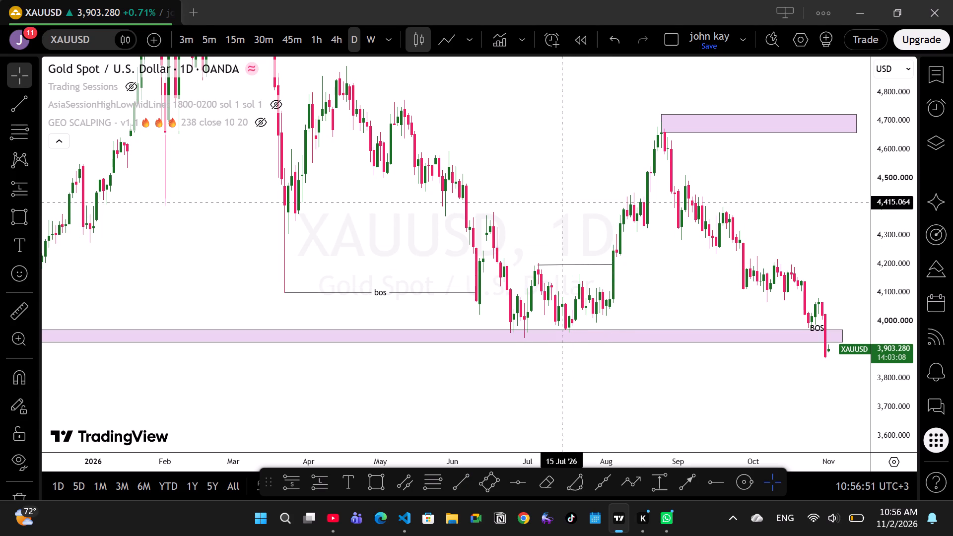
Adjust both endpoints of the July–August break line so it runs level at about 4,200.
drag(537, 268, 535, 246)
drag(535, 246, 539, 260)
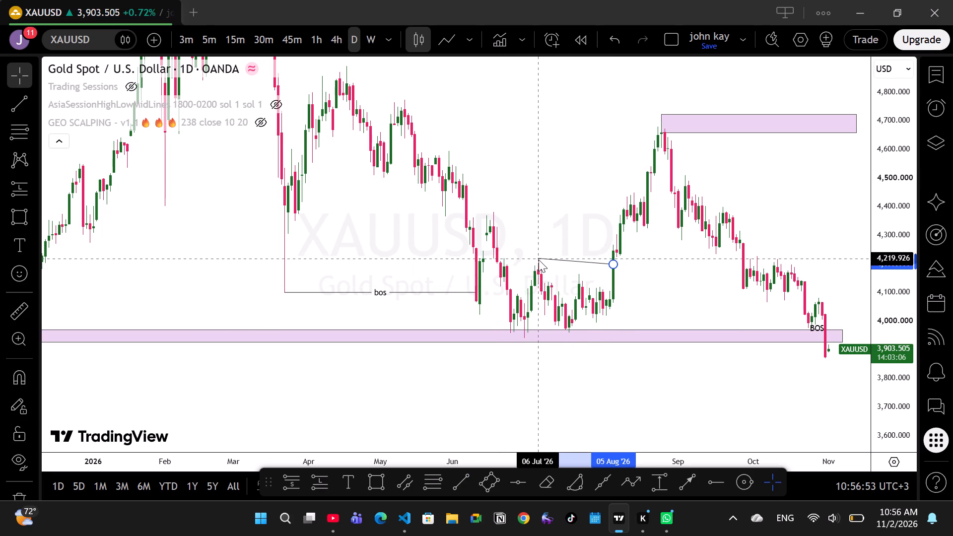
drag(539, 260, 539, 264)
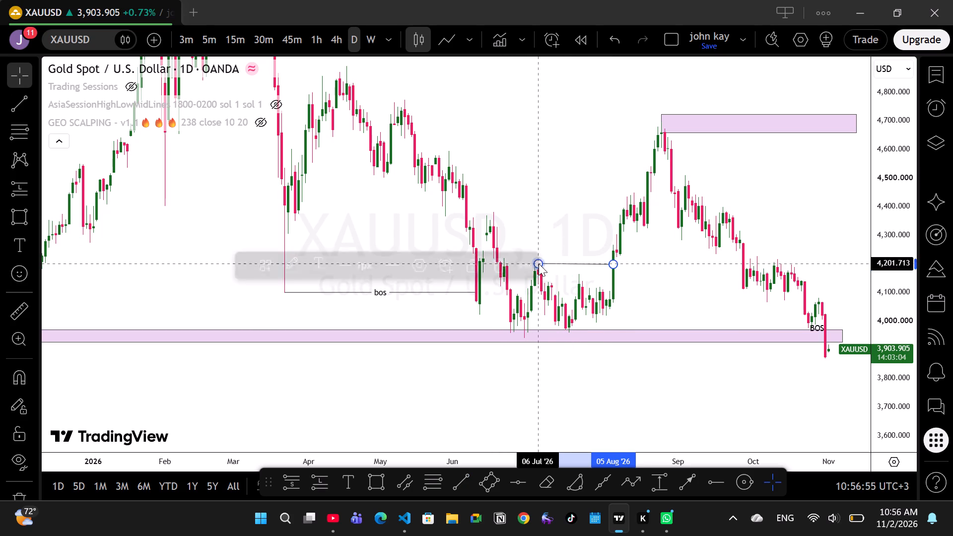
click(576, 216)
click(613, 266)
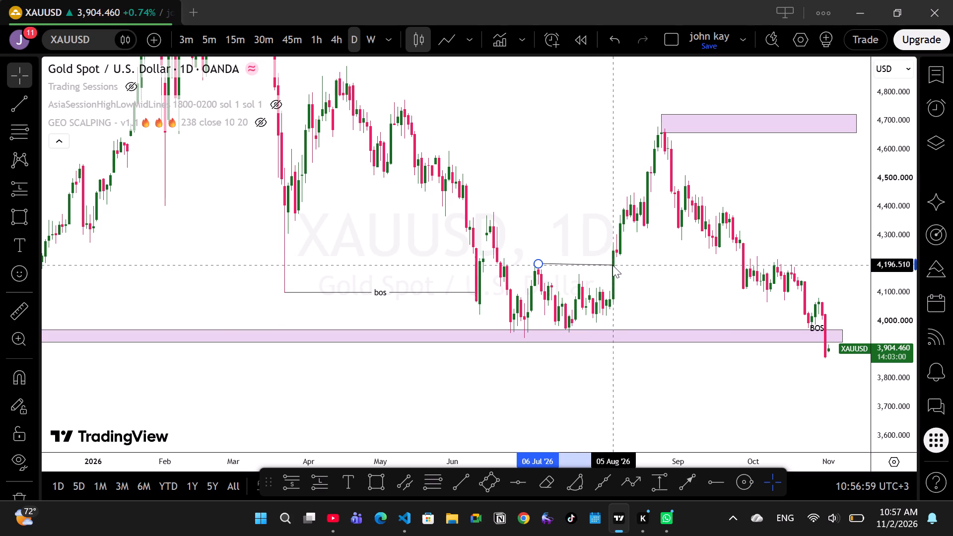
click(649, 283)
Examine the daily price action around the lower support zone and the July–August break line.
drag(661, 292, 658, 280)
drag(662, 278, 663, 232)
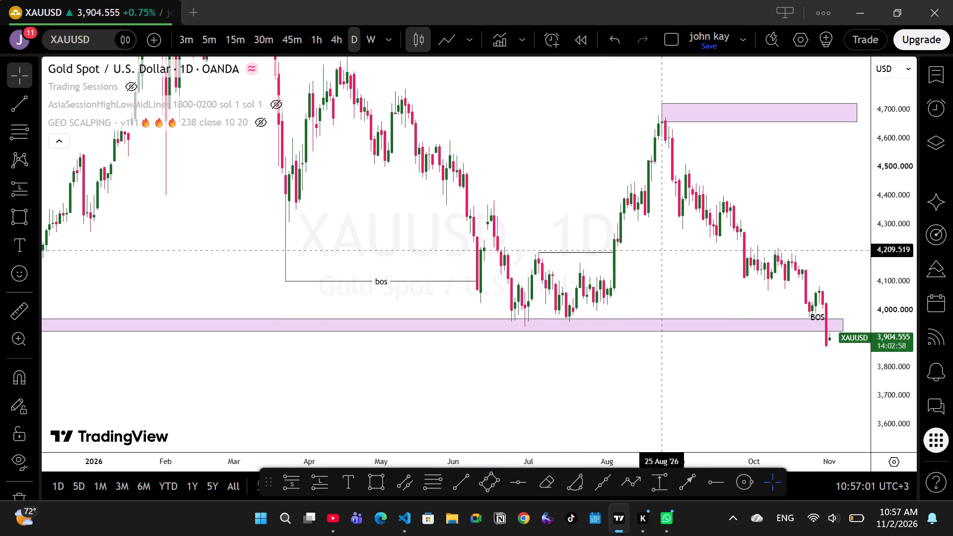
drag(663, 232, 663, 224)
drag(672, 358, 603, 339)
click(902, 325)
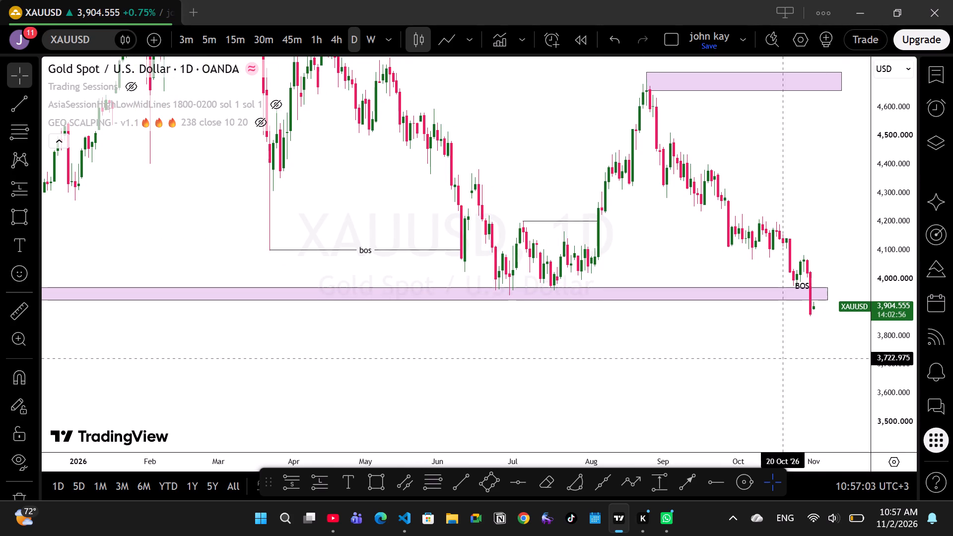
drag(908, 364, 899, 330)
drag(727, 372, 804, 364)
scroll(819, 364, down, 1)
scroll(768, 361, down, 3)
scroll(768, 361, up, 1)
scroll(695, 375, up, 6)
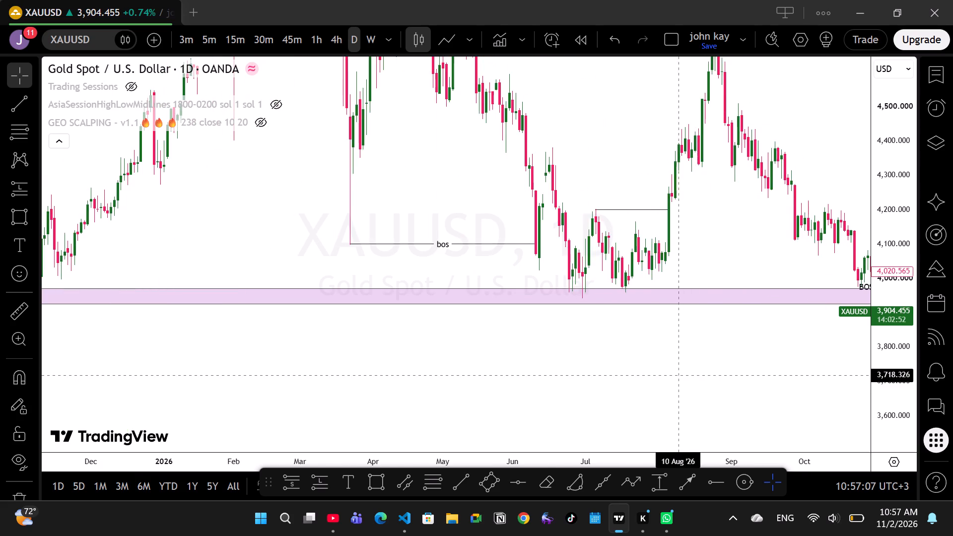
drag(681, 375, 774, 383)
scroll(774, 383, down, 4)
scroll(683, 377, up, 3)
scroll(683, 377, down, 1)
drag(689, 377, 623, 371)
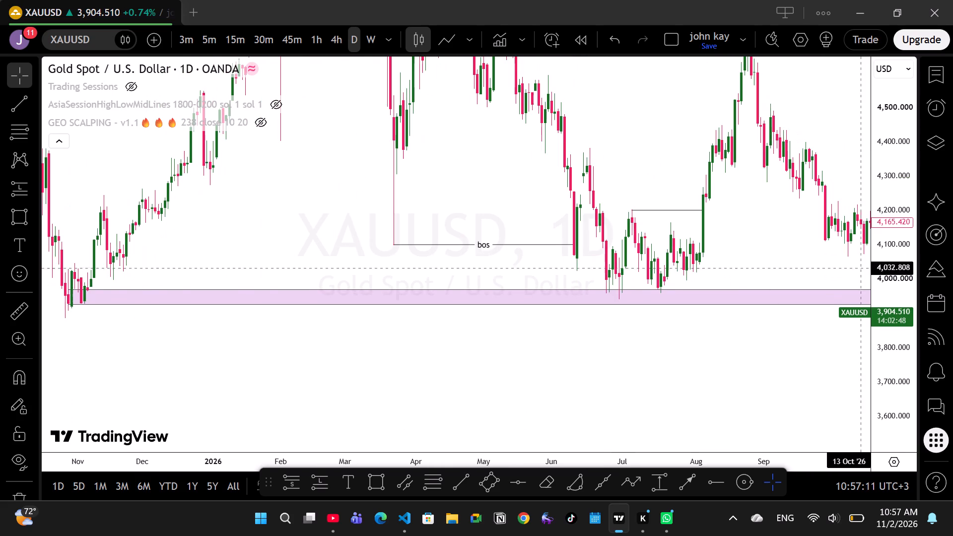
drag(894, 268, 891, 301)
drag(750, 364, 669, 382)
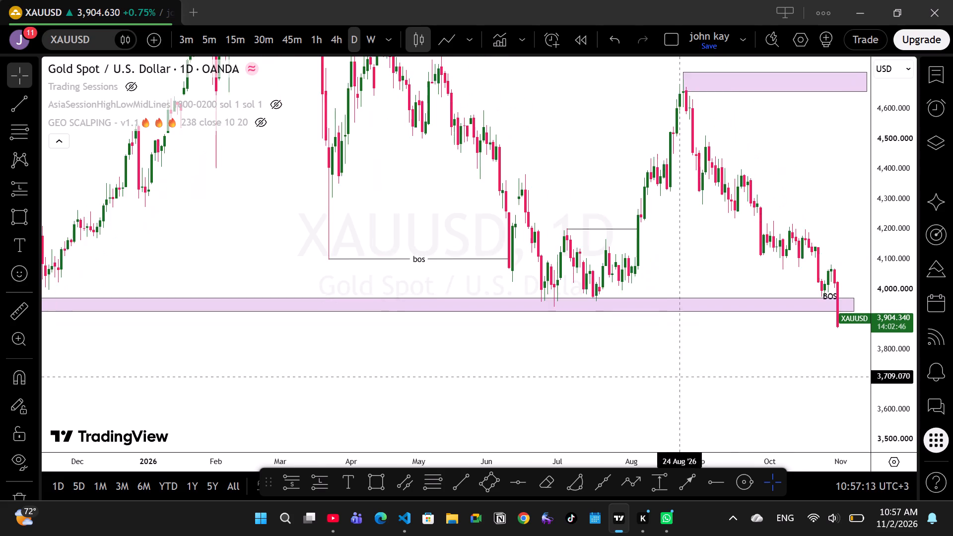
Extend the August resistance zone to 25 Dec '26 and lower its top edge to about 4,707.
drag(727, 363, 549, 362)
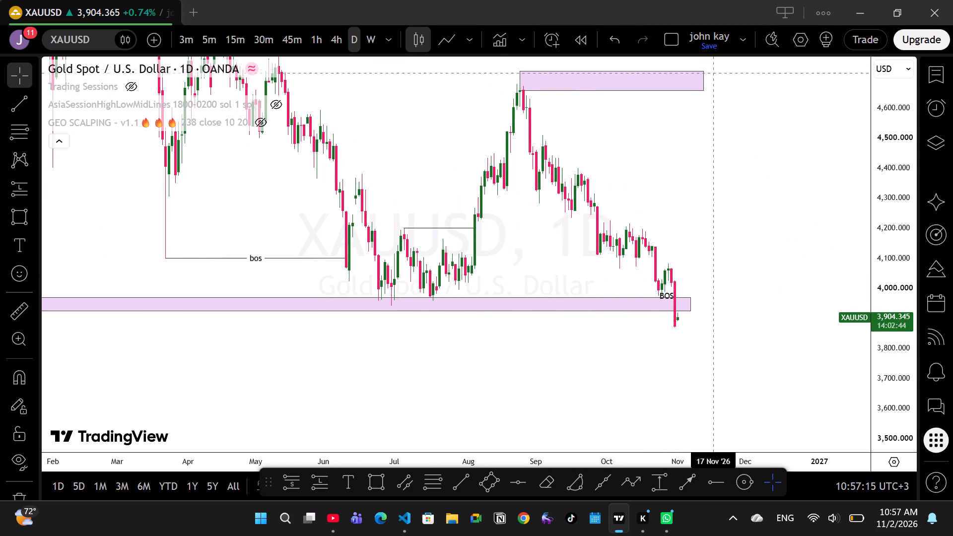
drag(703, 84, 804, 72)
click(755, 160)
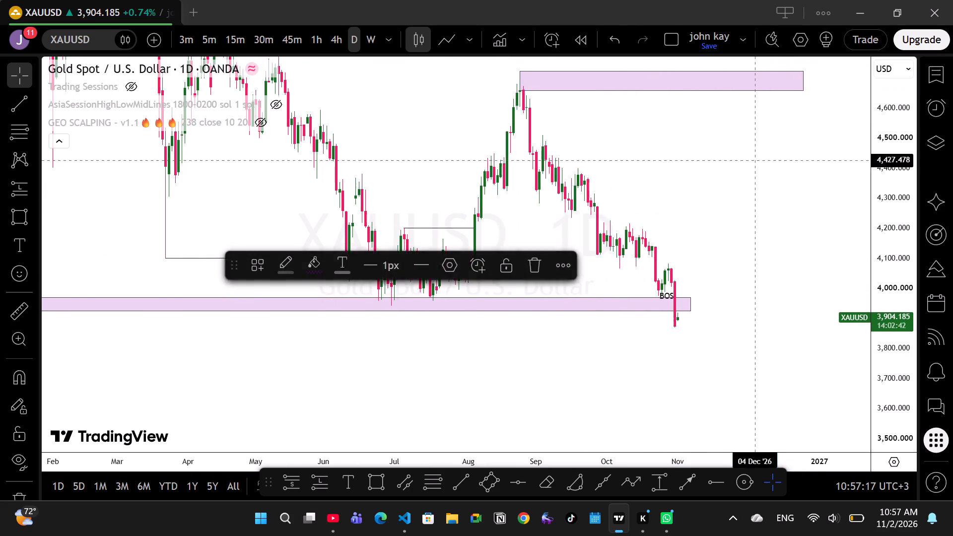
drag(788, 206, 796, 244)
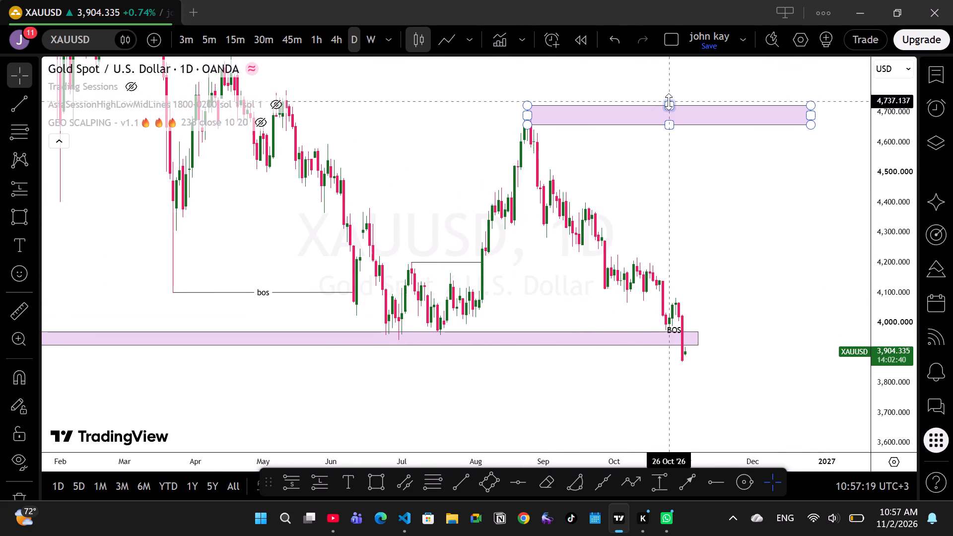
drag(669, 102, 669, 111)
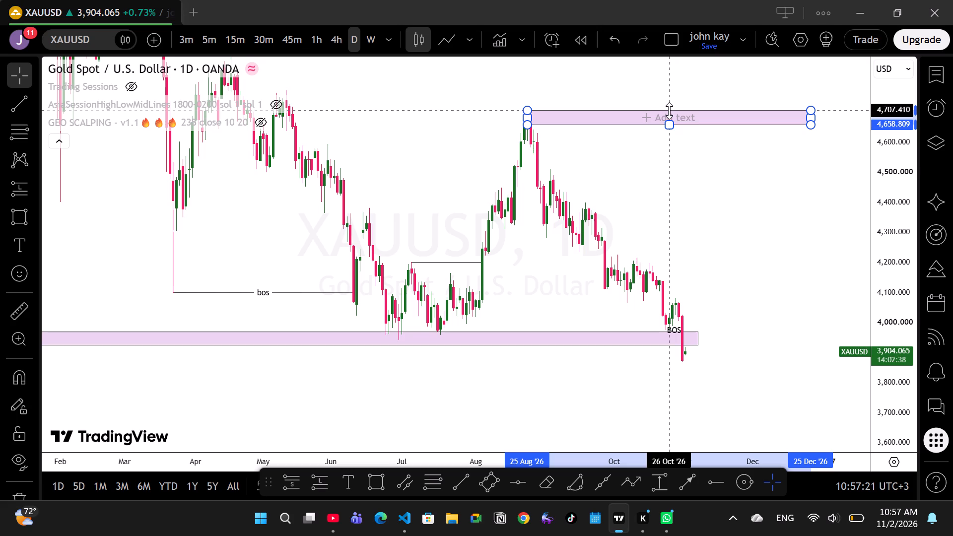
drag(669, 111, 671, 111)
click(691, 179)
Reposition the August resistance zone so it starts at 25 Aug '26 with its top edge at about 4,700.
drag(741, 272, 722, 250)
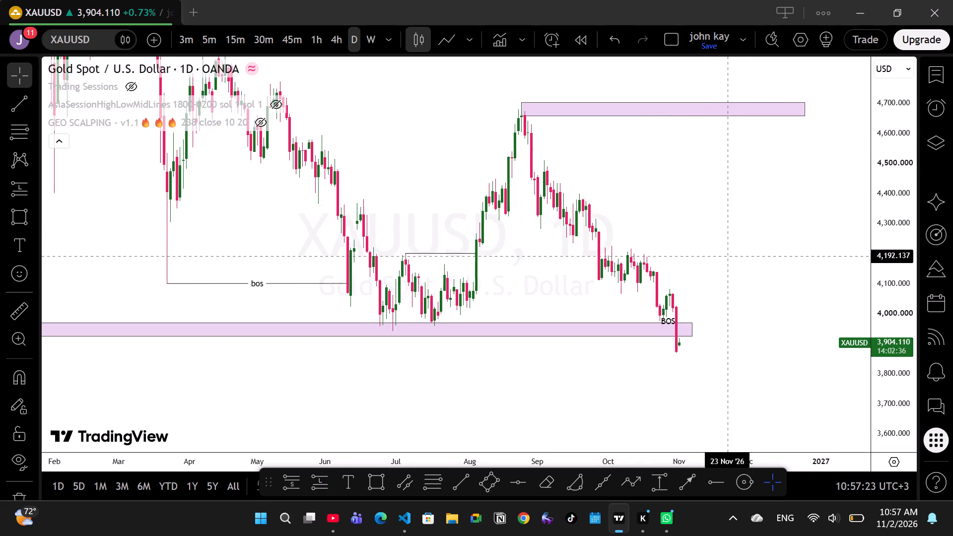
drag(722, 250, 720, 248)
scroll(719, 245, up, 8)
scroll(719, 245, down, 1)
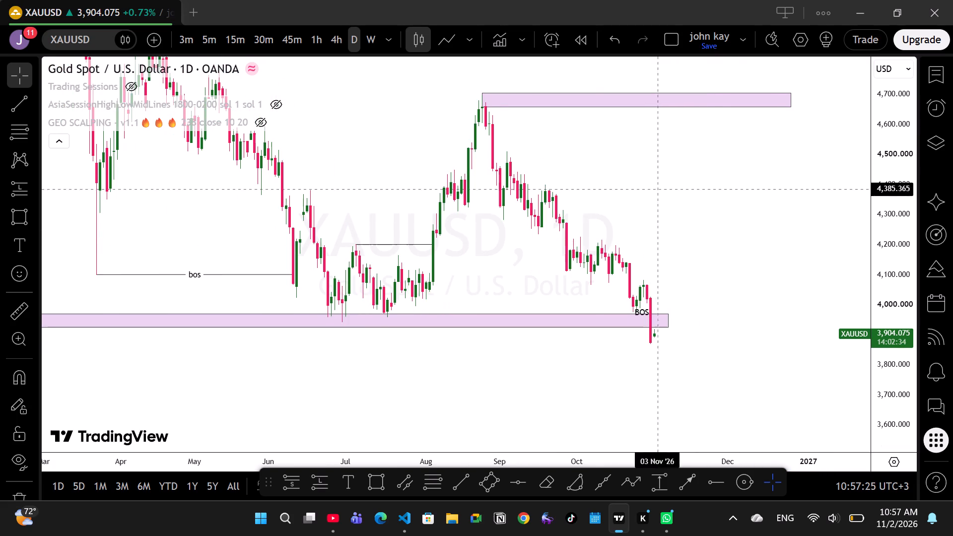
click(599, 108)
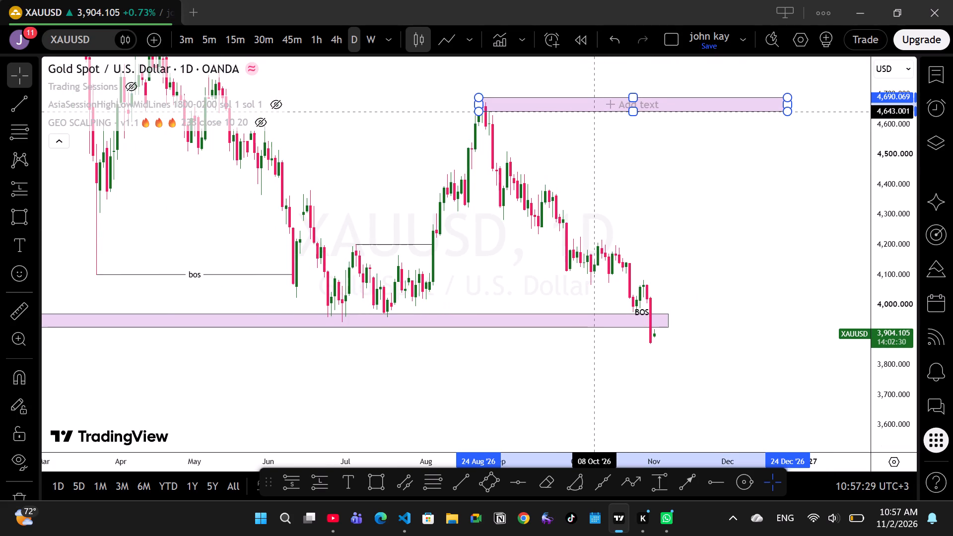
click(621, 156)
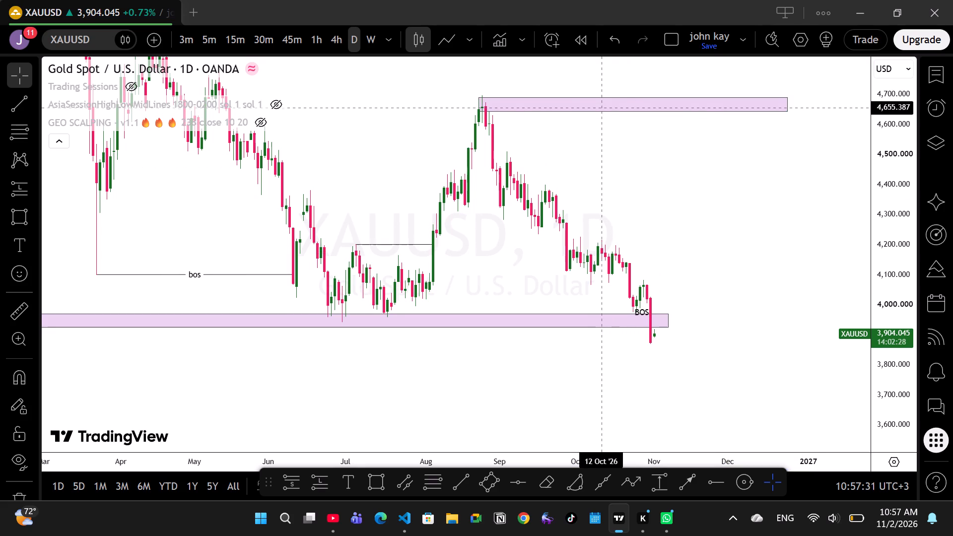
click(601, 114)
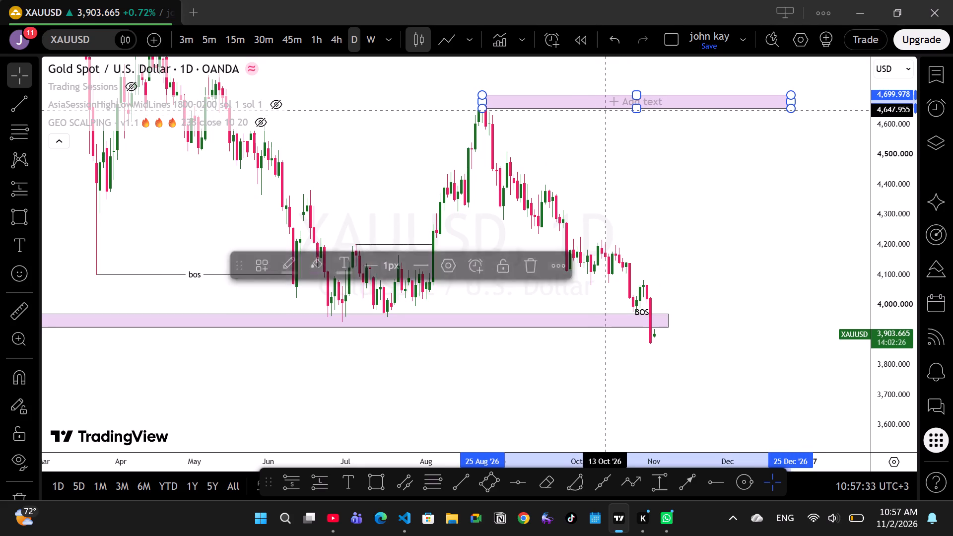
click(623, 175)
drag(673, 219, 766, 228)
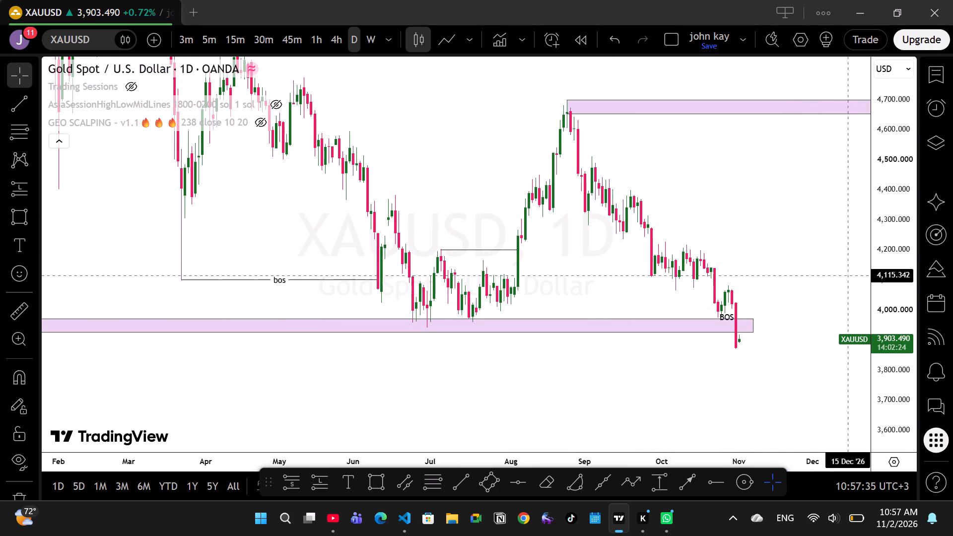
Reshape the lower support zone to start at 27 Oct '25, with its bottom edge at about 3,910 and top edge at about 3,957.
drag(882, 299, 884, 286)
drag(806, 277, 813, 249)
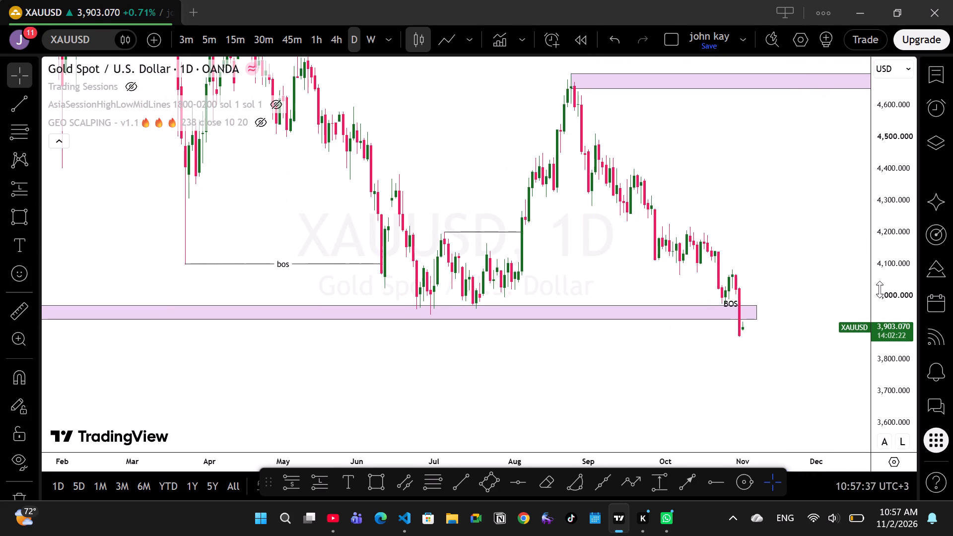
click(880, 290)
drag(733, 228, 831, 226)
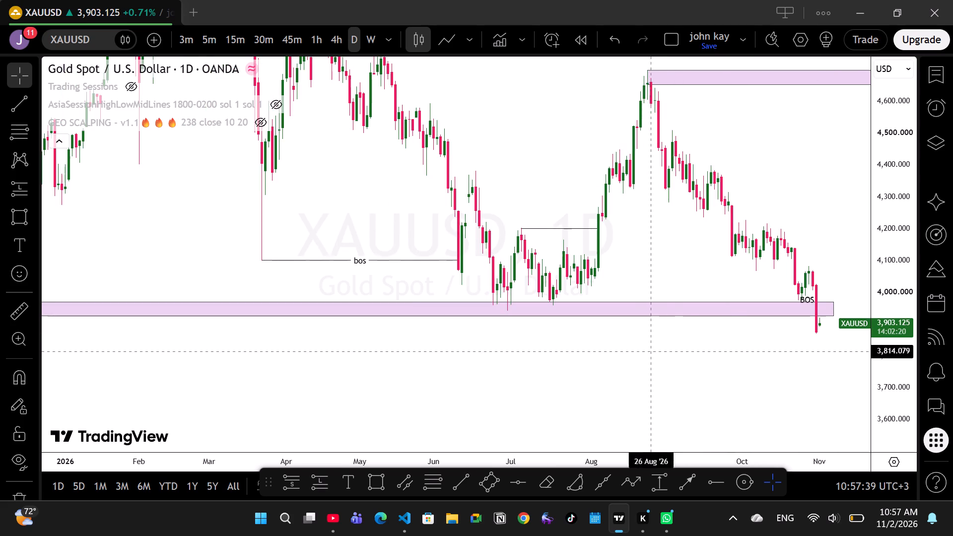
drag(645, 352, 788, 342)
scroll(690, 344, down, 20)
scroll(690, 344, down, 7)
scroll(689, 345, up, 1)
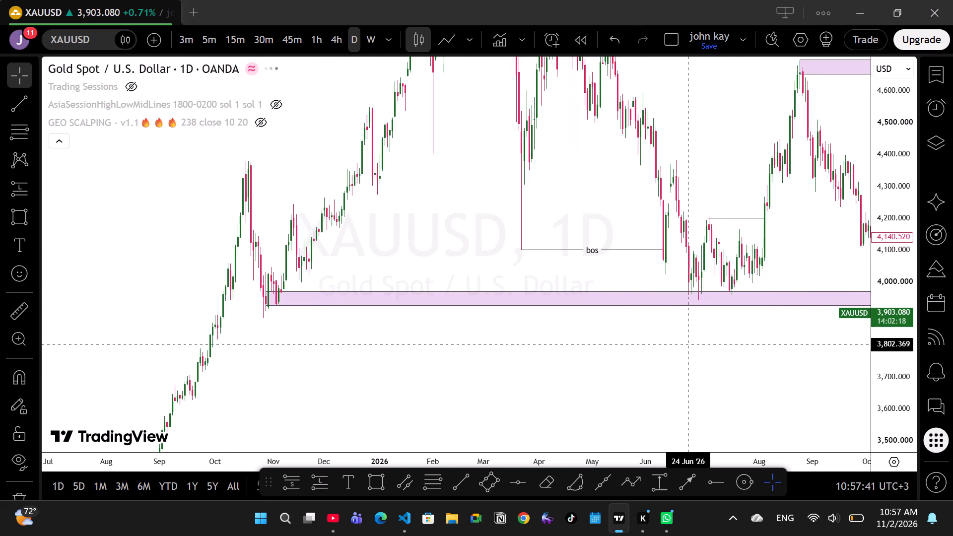
scroll(689, 345, up, 8)
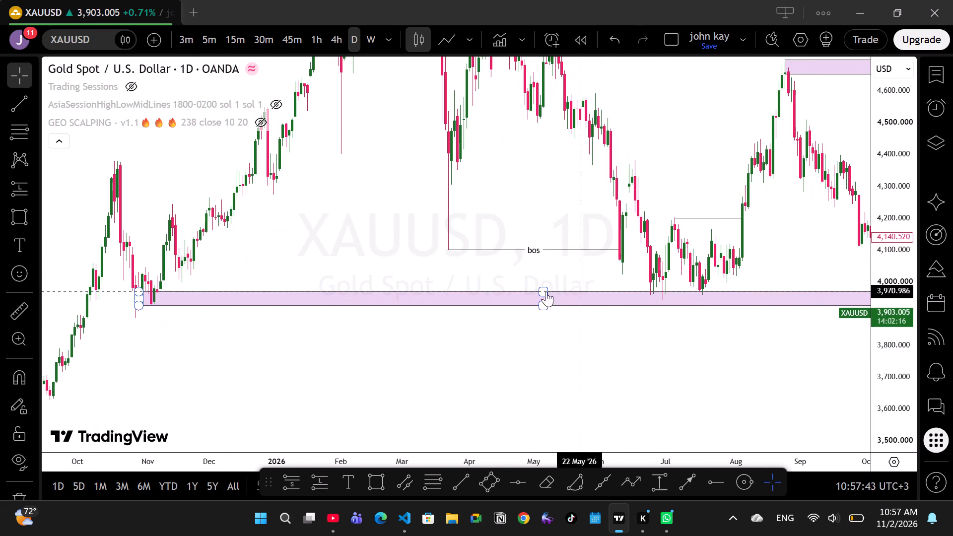
drag(137, 307, 134, 313)
click(134, 313)
drag(132, 287, 132, 293)
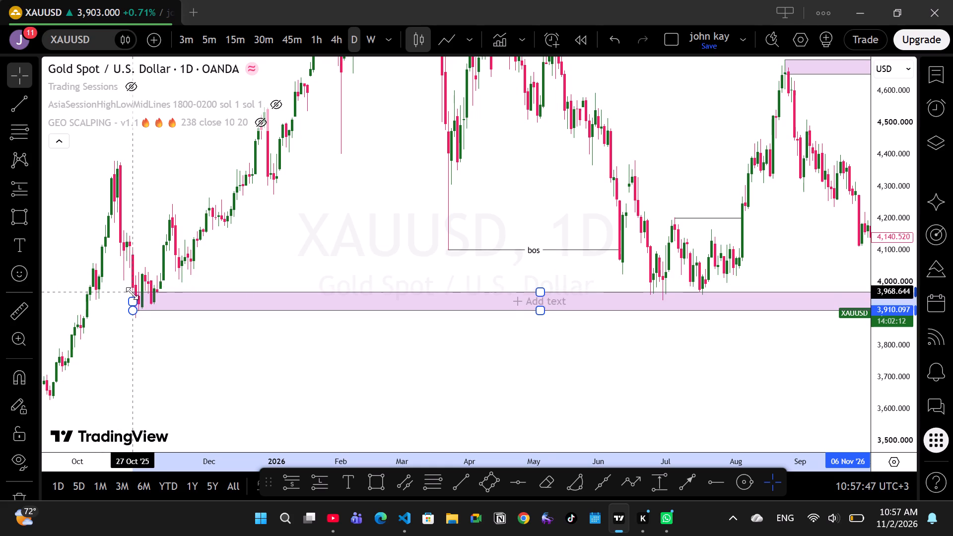
drag(132, 293, 132, 295)
click(204, 278)
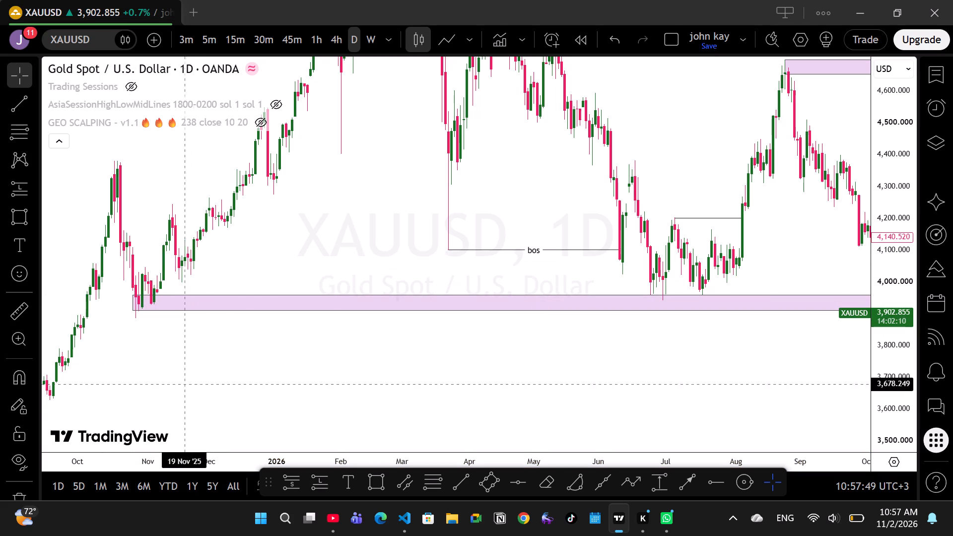
Draw a trend line below the support zone from 27 Oct '25 at about 3,887 to early August '26 at about 3,854.
click(461, 489)
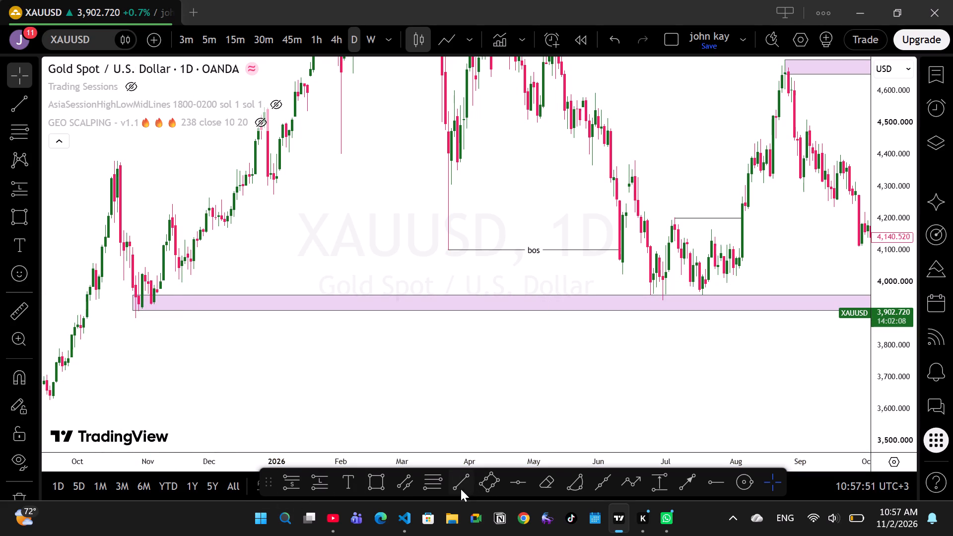
drag(132, 318, 340, 330)
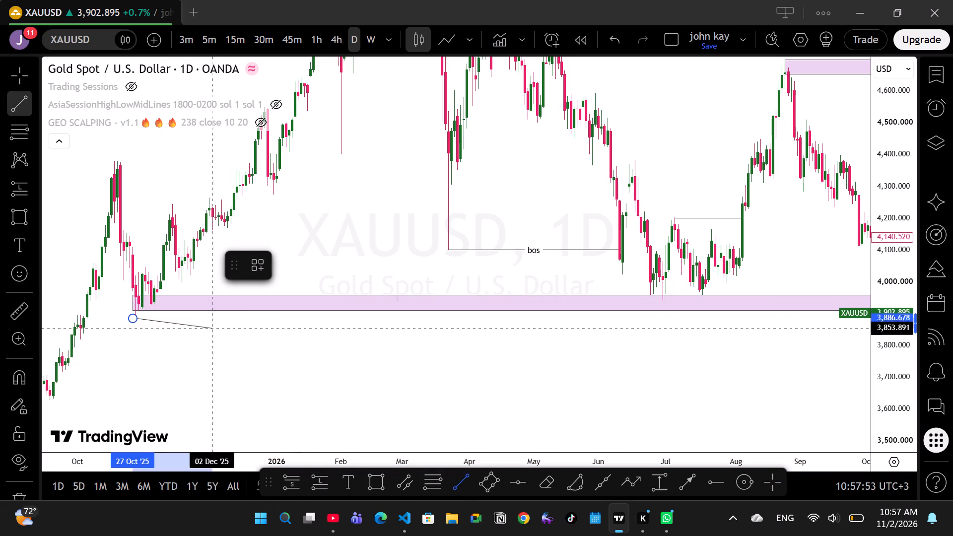
drag(340, 330, 742, 329)
click(742, 328)
Extend the new trend line's far end to 30 Oct '26 and level it at about 3,887.
drag(721, 367, 659, 371)
drag(657, 371, 485, 370)
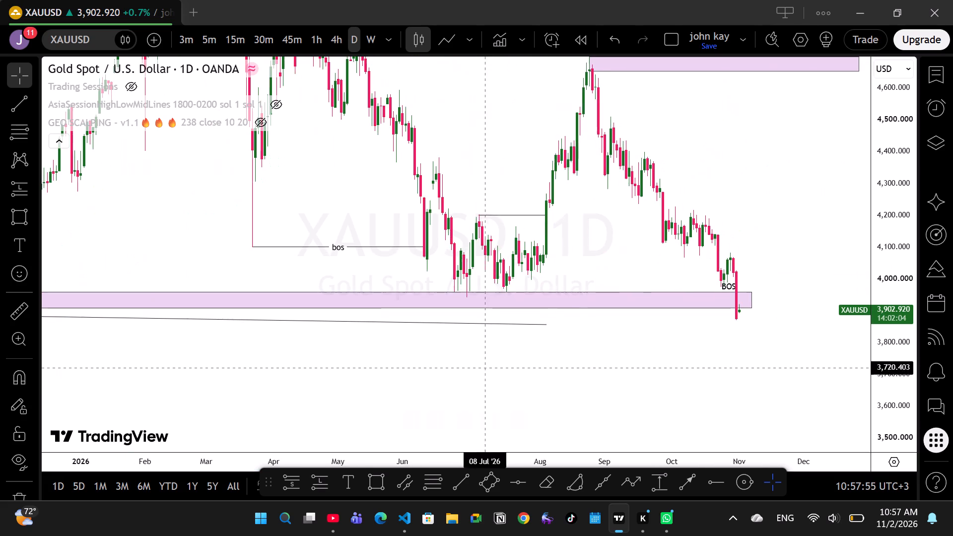
drag(543, 326, 710, 326)
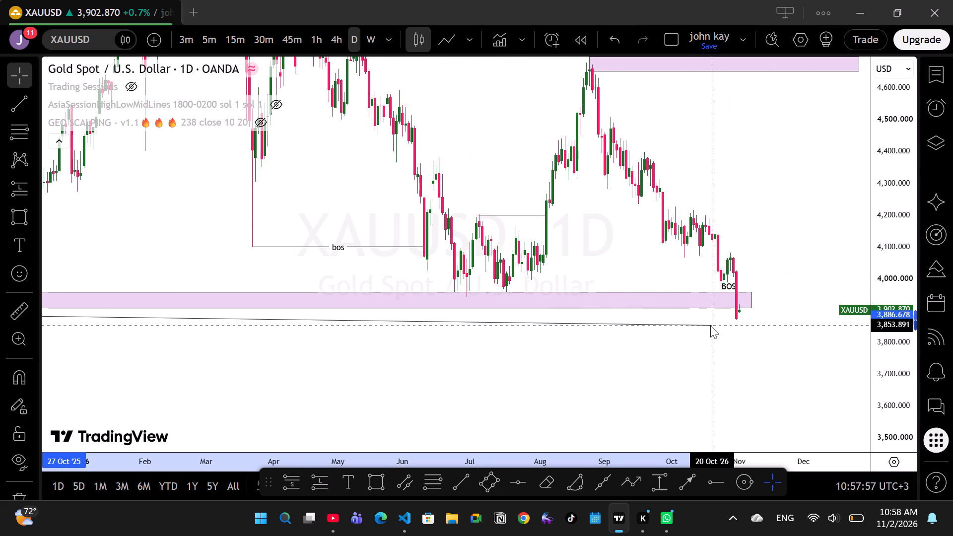
drag(710, 326, 731, 316)
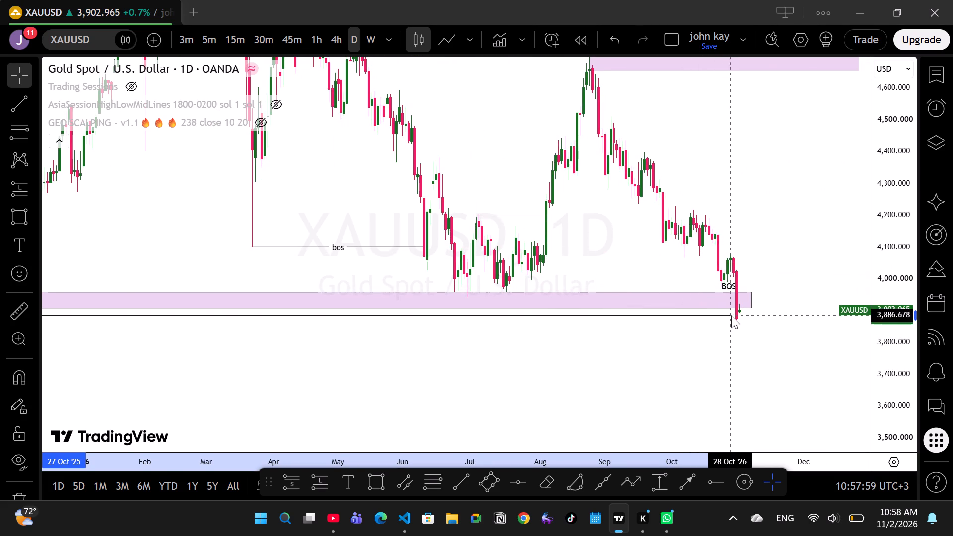
drag(731, 316, 737, 315)
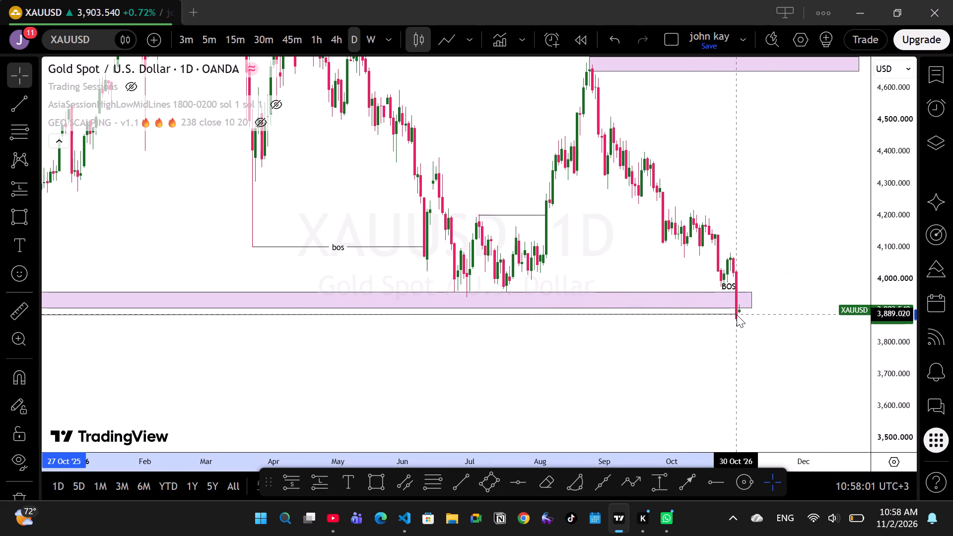
drag(737, 315, 736, 315)
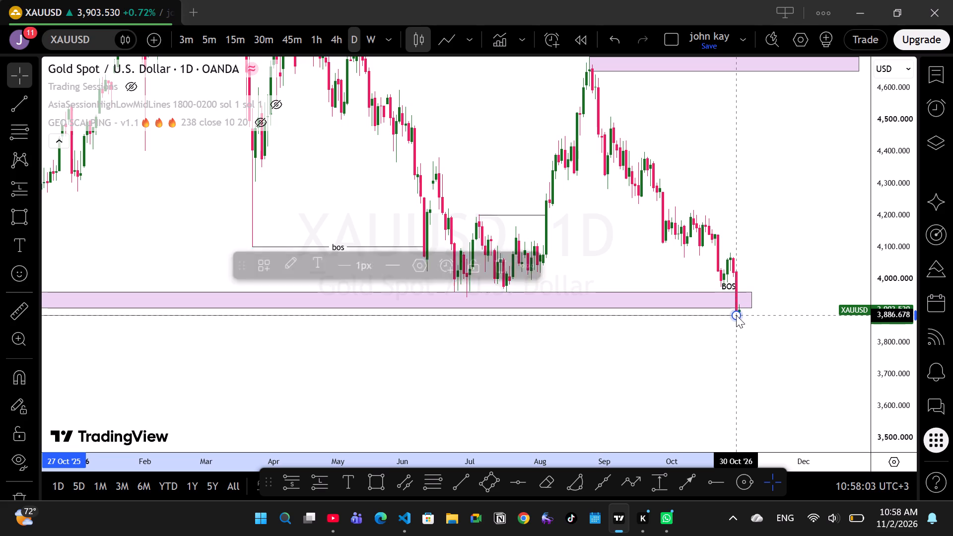
click(736, 315)
click(643, 354)
Move the start of the line below the support zone to 28 Oct '25 at about 3,887.
drag(594, 359, 793, 354)
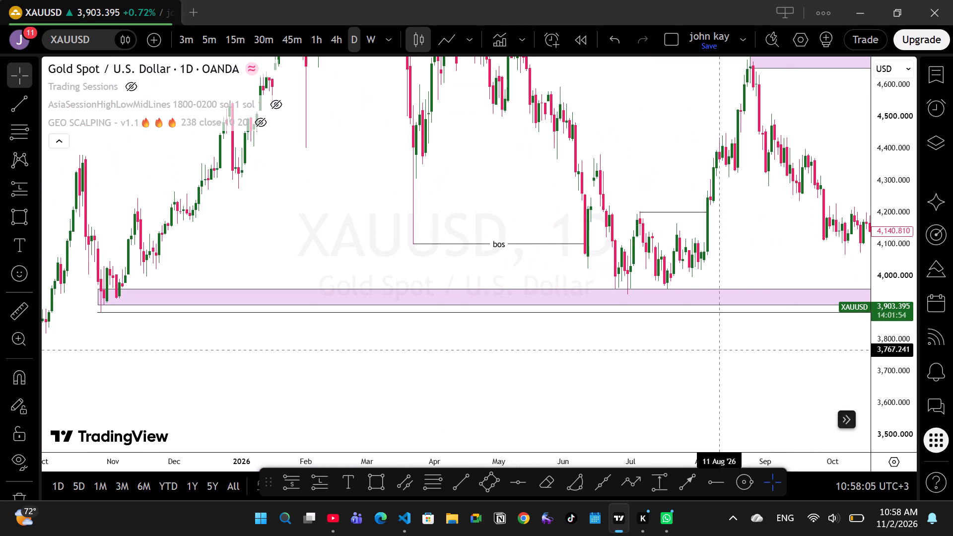
drag(95, 311, 101, 313)
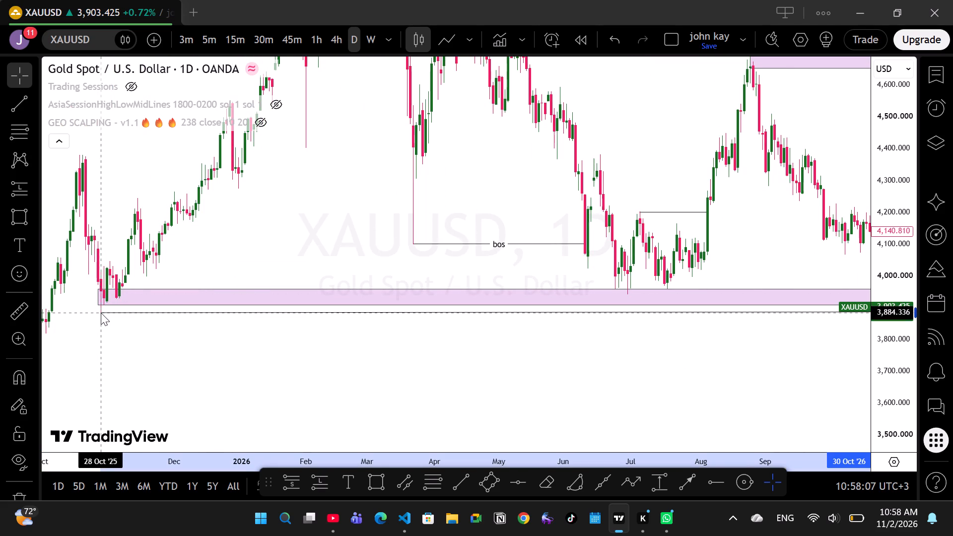
drag(101, 313, 100, 312)
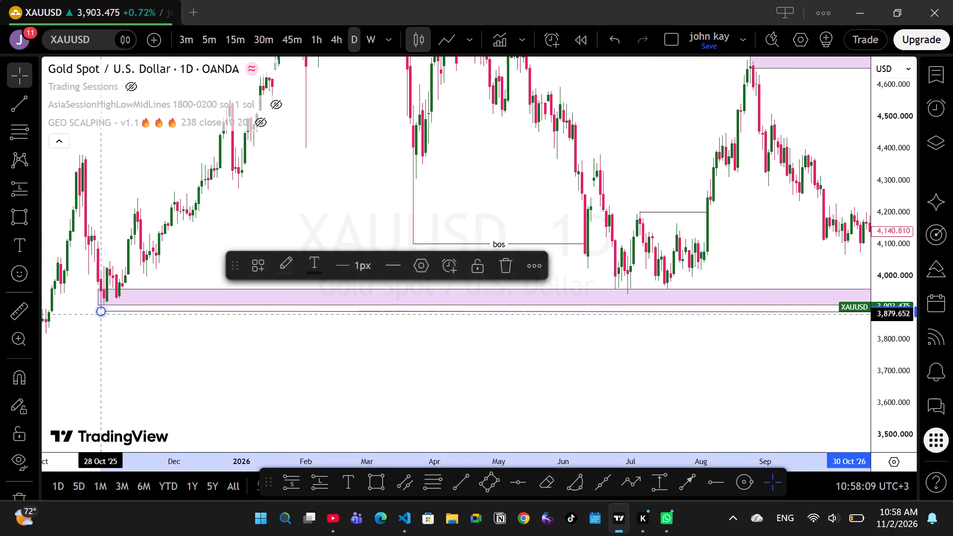
click(344, 377)
Label the line below the support zone "BOS".
drag(647, 368, 535, 370)
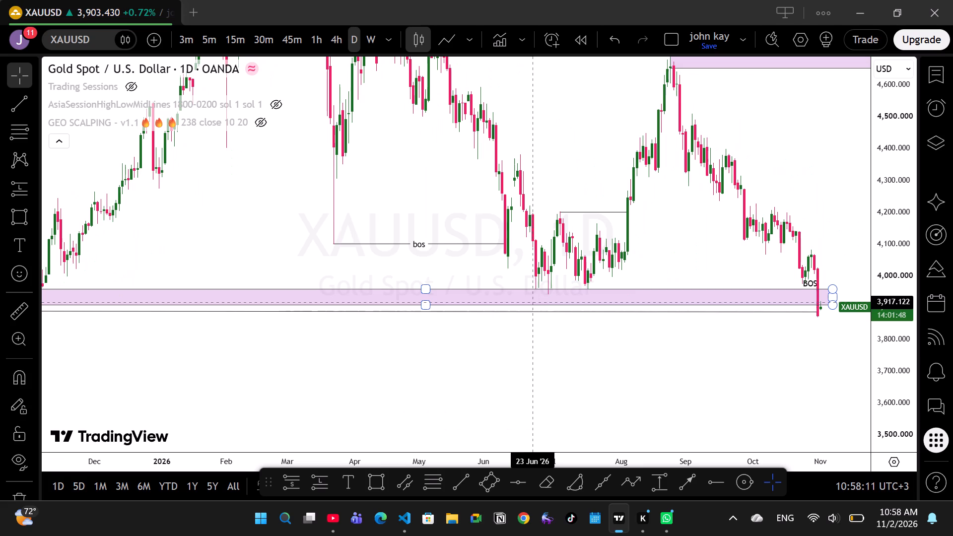
click(533, 311)
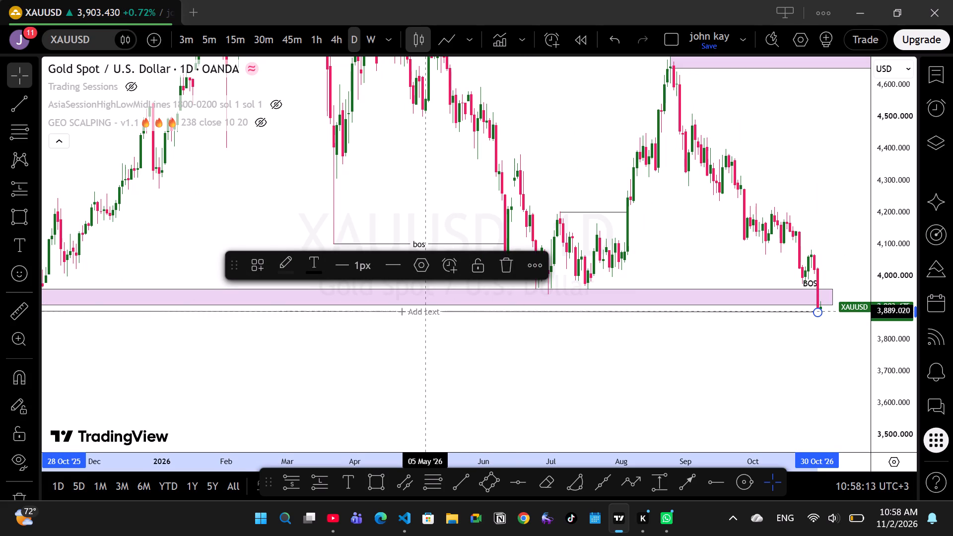
double_click(425, 311)
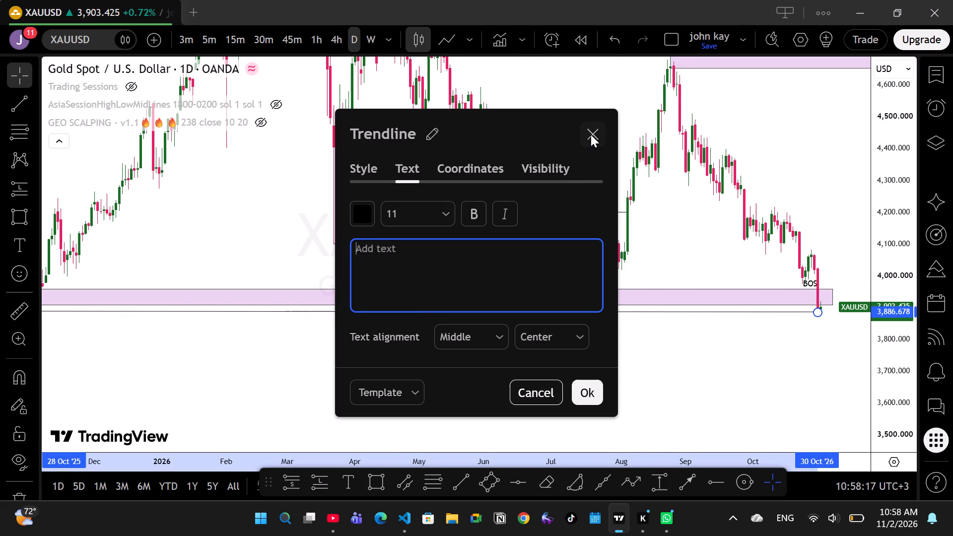
click(591, 134)
click(420, 310)
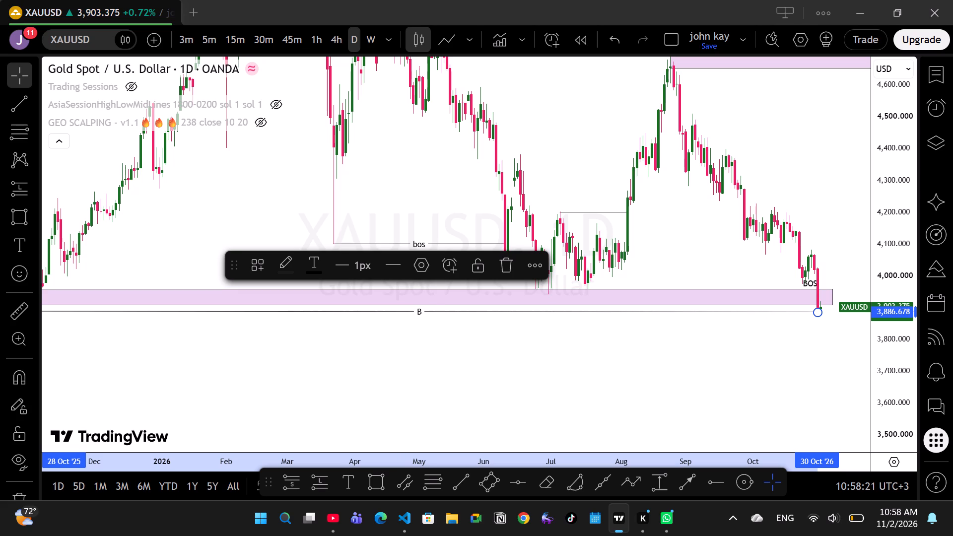
text(OS)
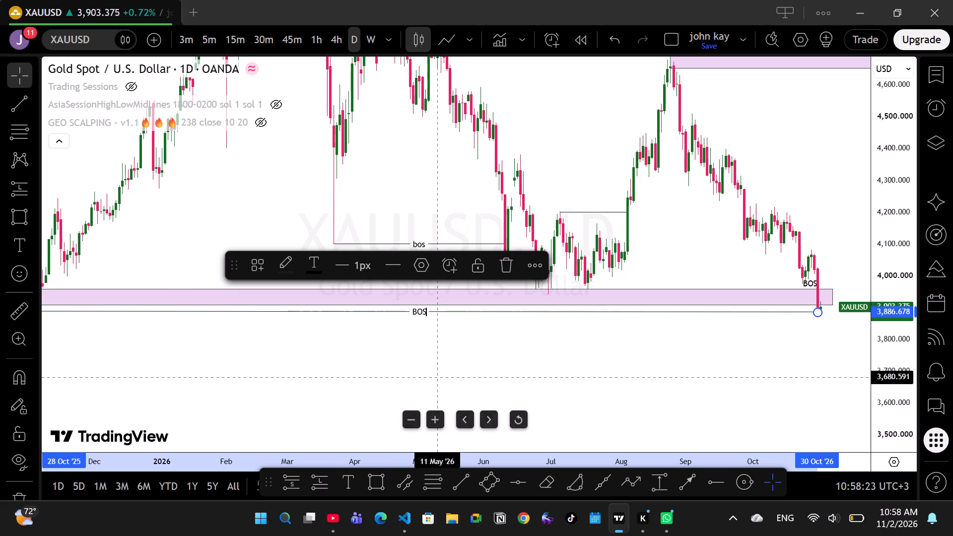
Examine the daily price action between the August resistance zone and the newly labelled BOS line.
drag(594, 351, 370, 362)
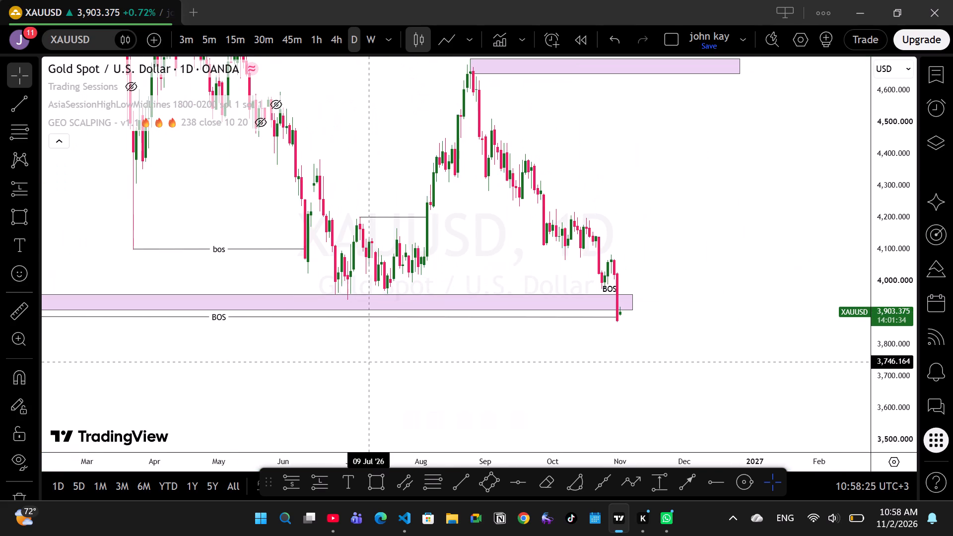
drag(893, 341, 868, 278)
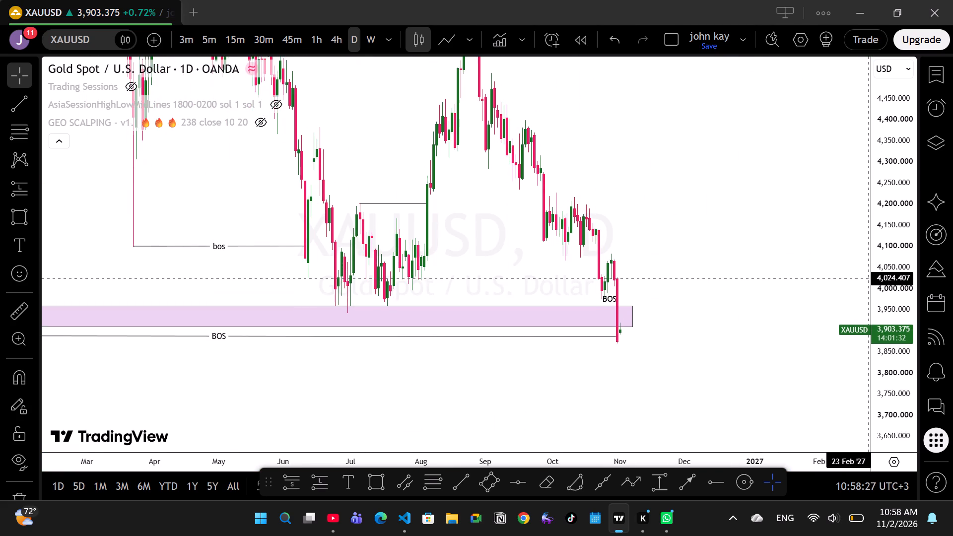
drag(868, 278, 873, 335)
click(517, 400)
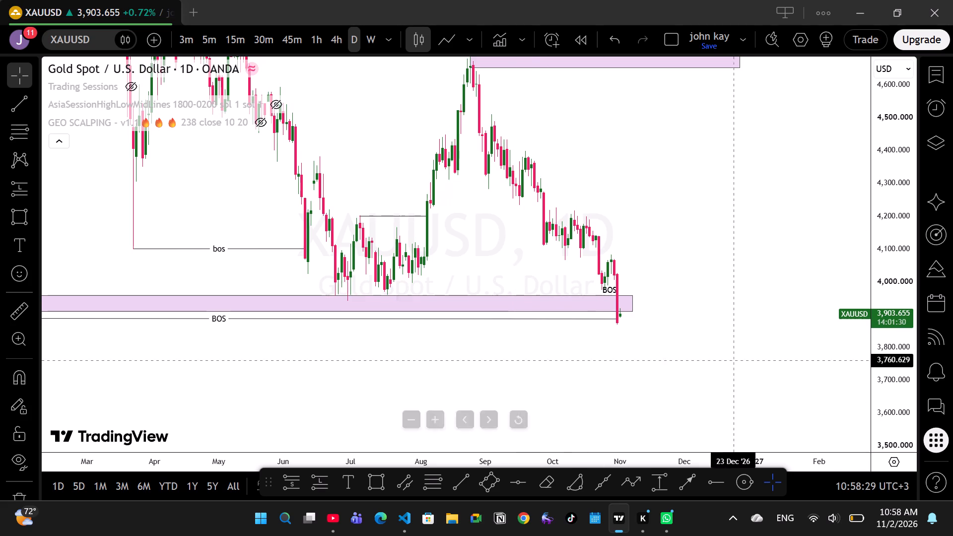
drag(531, 363, 640, 362)
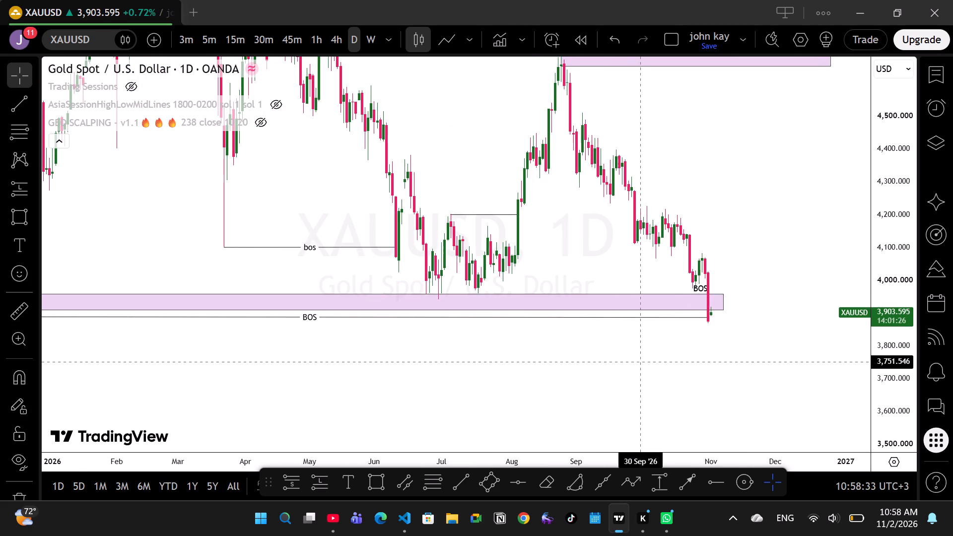
drag(640, 362, 664, 393)
drag(664, 393, 722, 407)
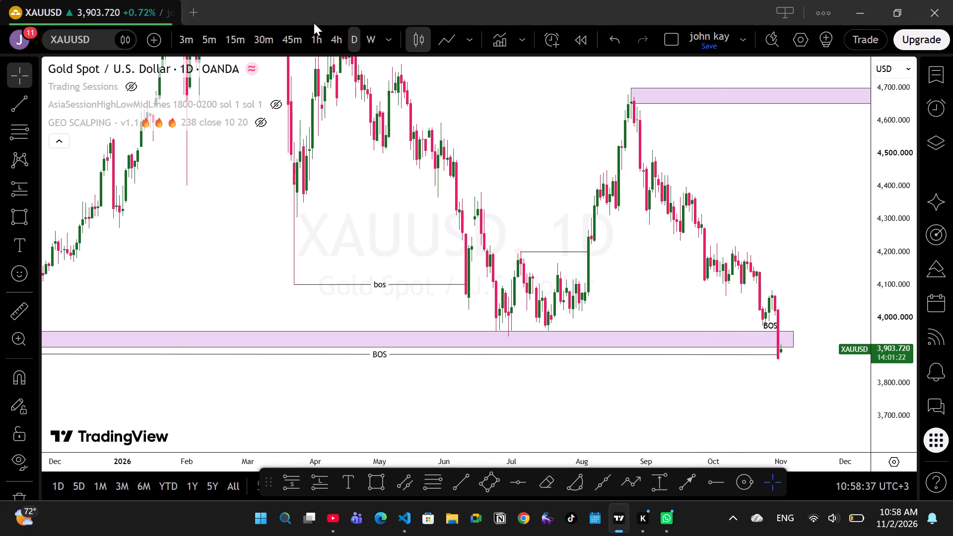
Switch the chart to the 4-hour timeframe and reset the chart view.
click(336, 28)
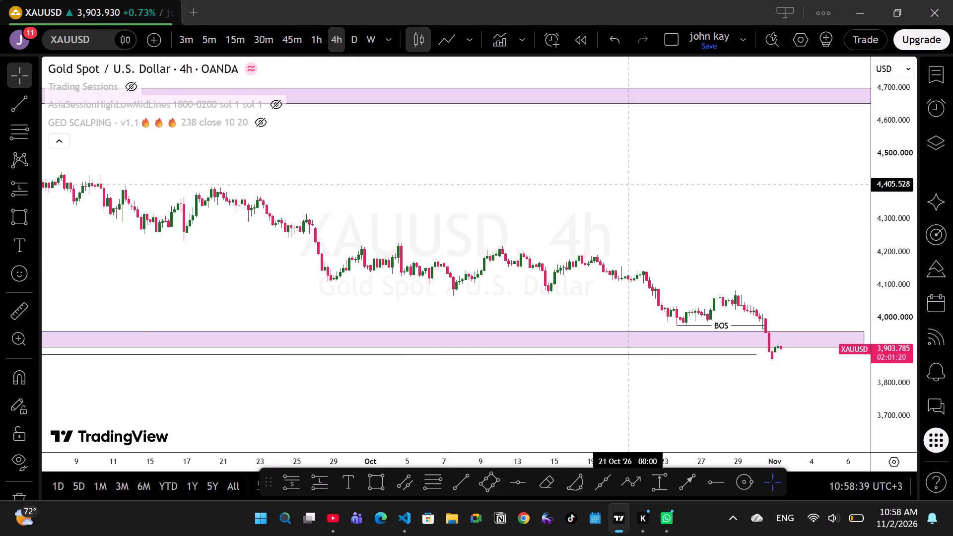
right_click(597, 226)
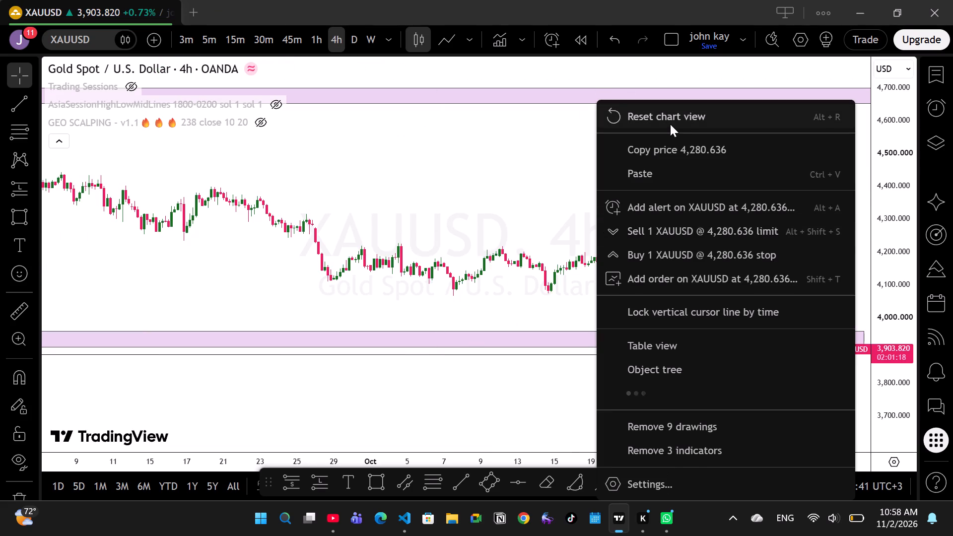
click(670, 124)
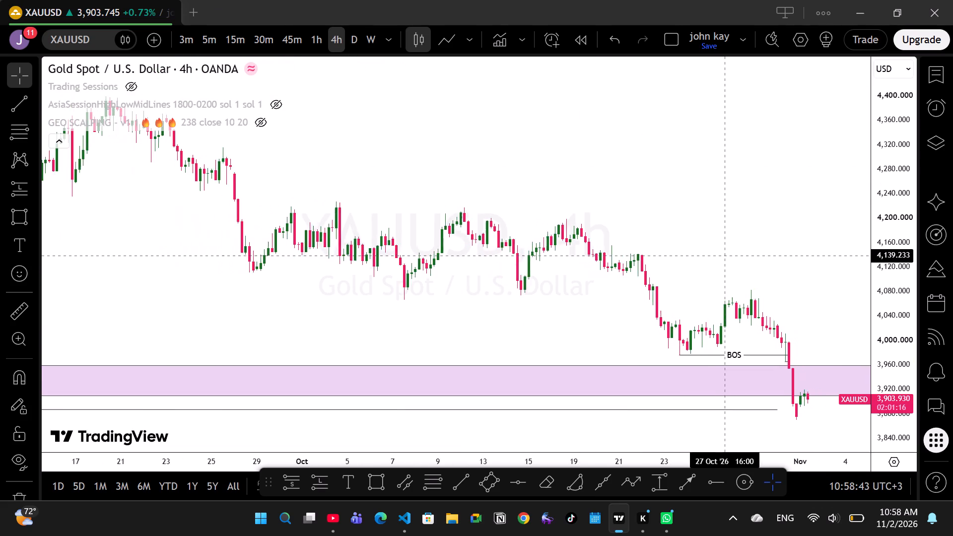
Examine the 4-hour decline from the August resistance zone to the late-October break through the lower support zone.
scroll(725, 256, down, 20)
scroll(725, 256, down, 20)
scroll(725, 256, down, 20)
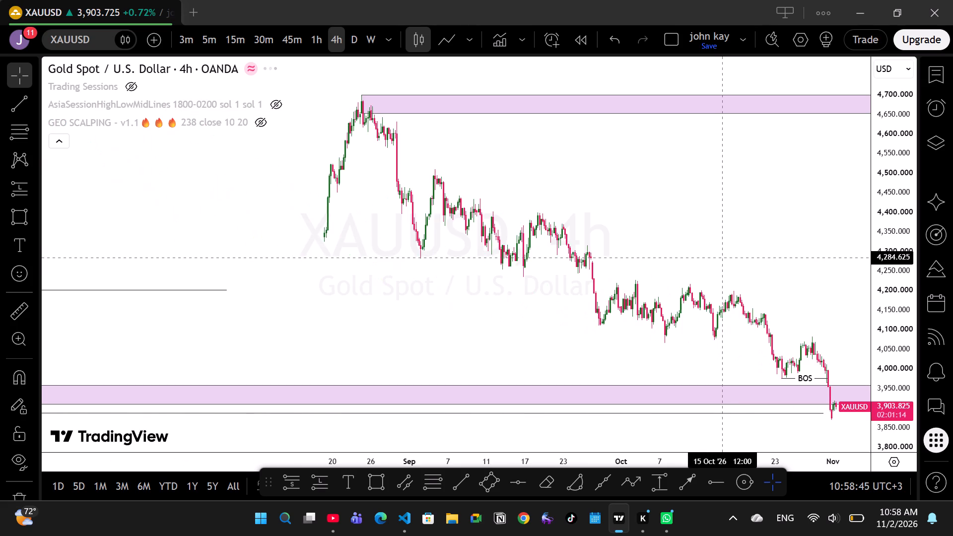
drag(711, 232, 574, 202)
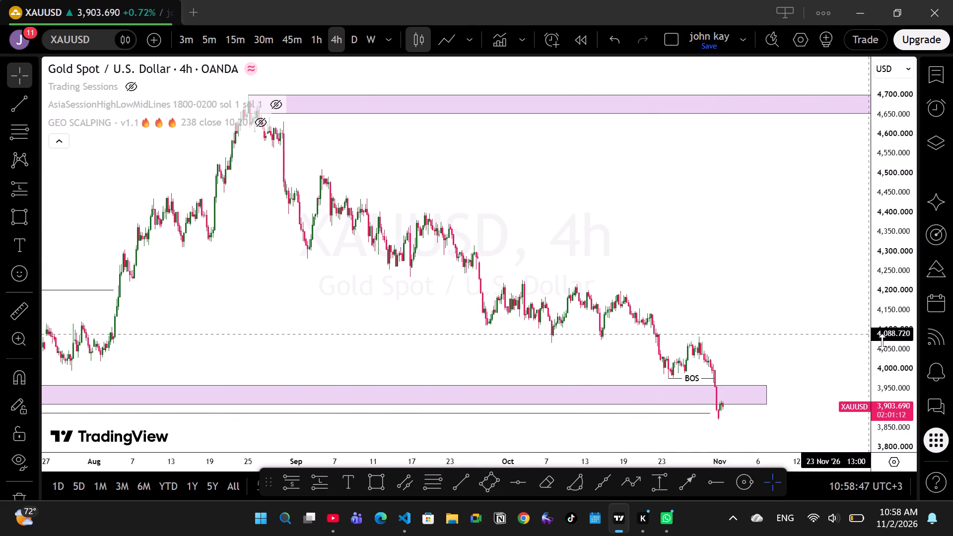
drag(892, 357, 889, 334)
drag(783, 314, 744, 238)
scroll(741, 239, up, 20)
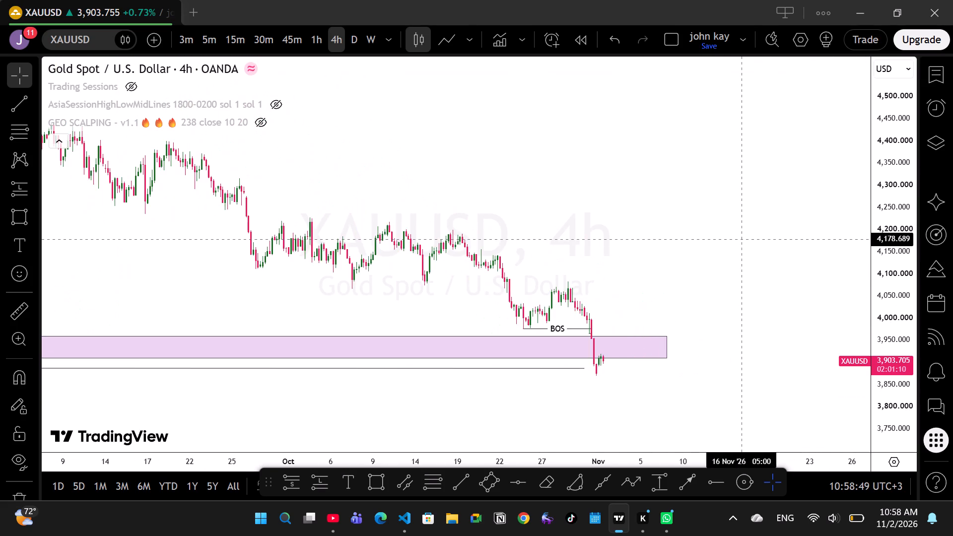
drag(703, 239, 726, 246)
drag(888, 363, 872, 301)
drag(742, 308, 730, 227)
drag(651, 255, 684, 249)
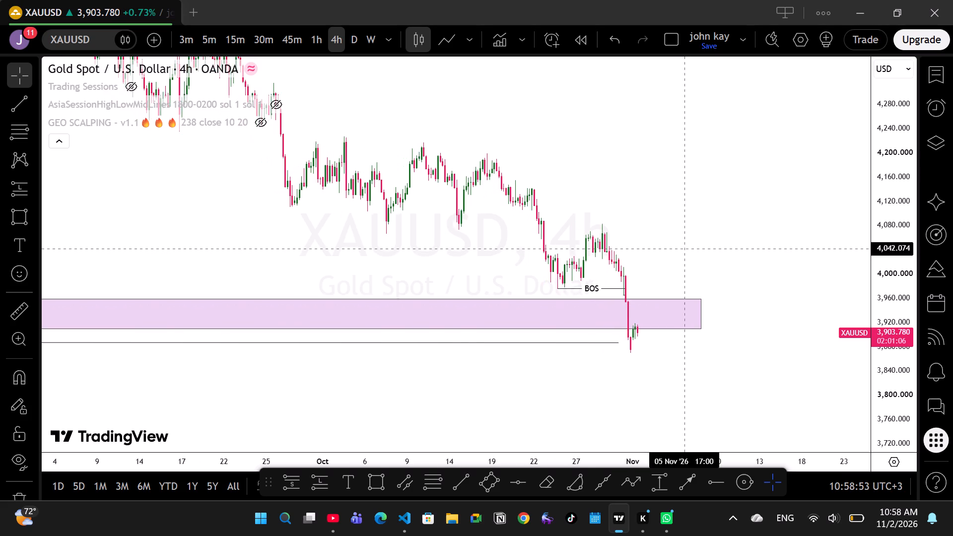
scroll(684, 247, up, 15)
drag(904, 335, 898, 309)
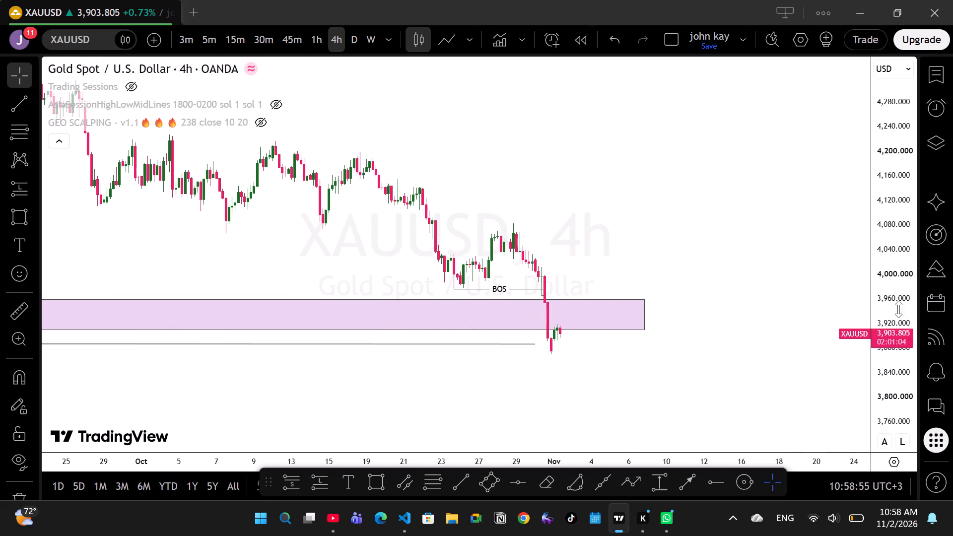
drag(898, 309, 898, 293)
drag(778, 295, 826, 260)
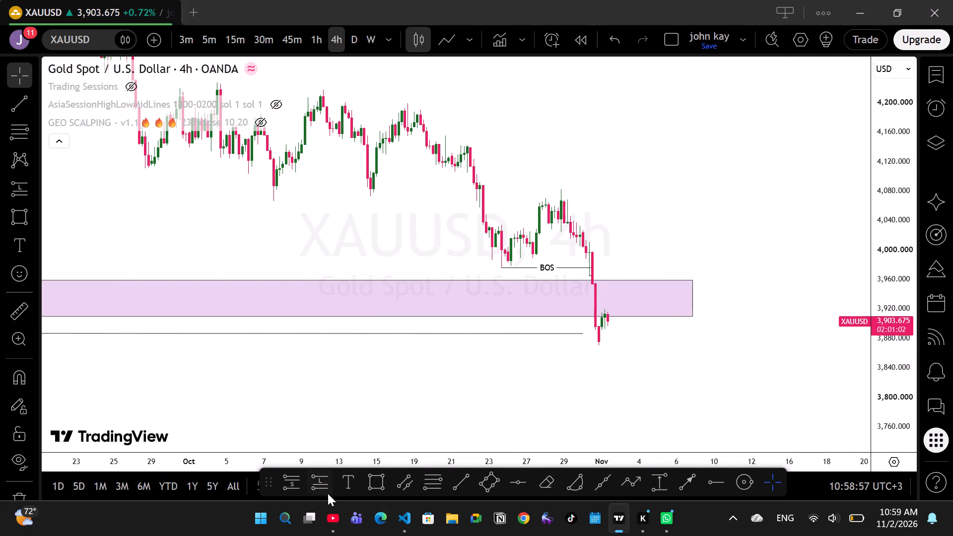
Draw a rectangular resistance zone over the late-October 2026 swing high, from about 4,060 up to about 4,080.
click(371, 484)
drag(545, 206, 564, 192)
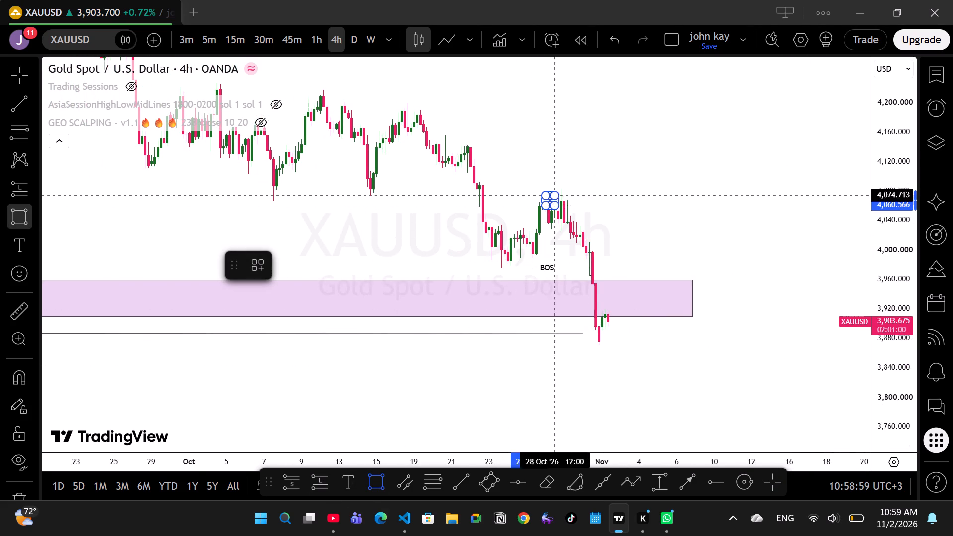
drag(564, 192, 748, 190)
click(748, 190)
click(708, 161)
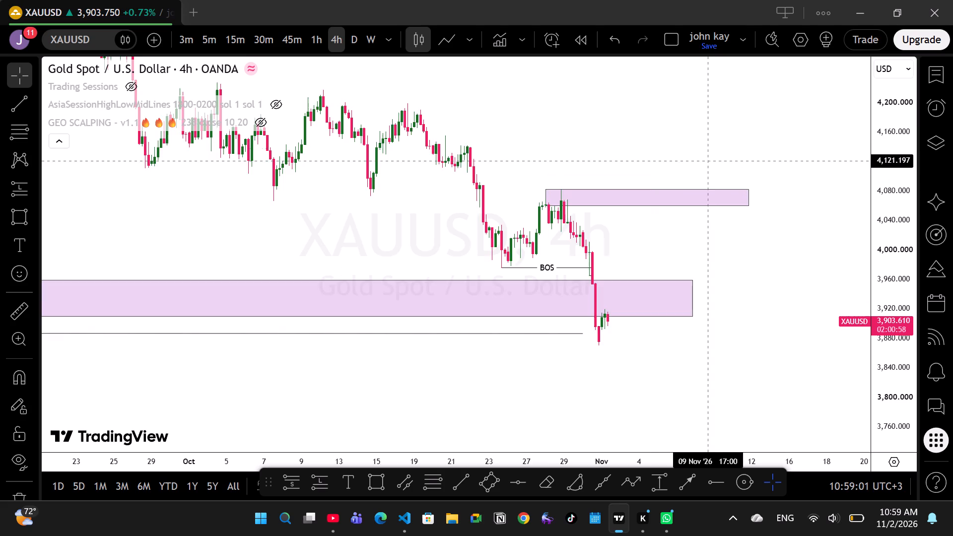
Extend the new resistance zone's far edge to about 18 November.
drag(662, 148, 540, 169)
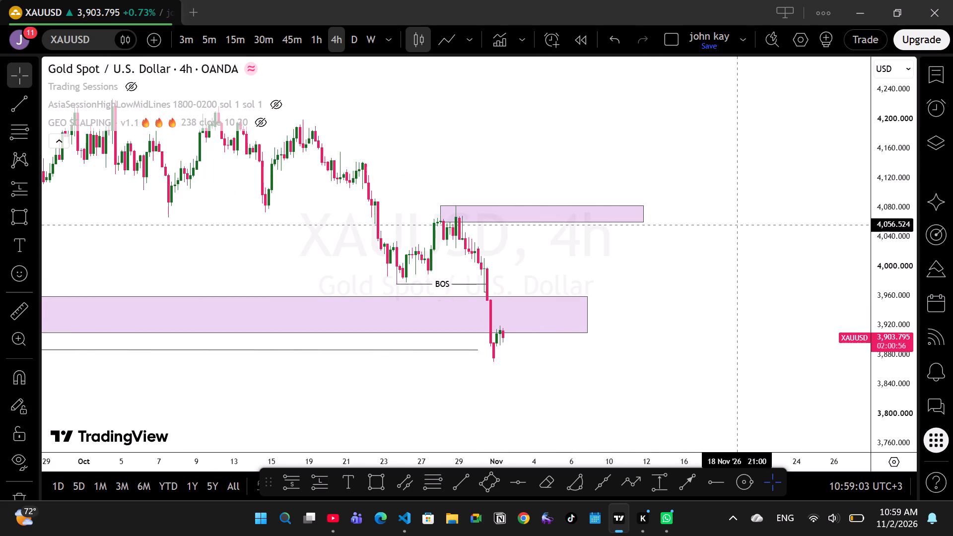
drag(882, 303, 881, 284)
drag(702, 277, 704, 258)
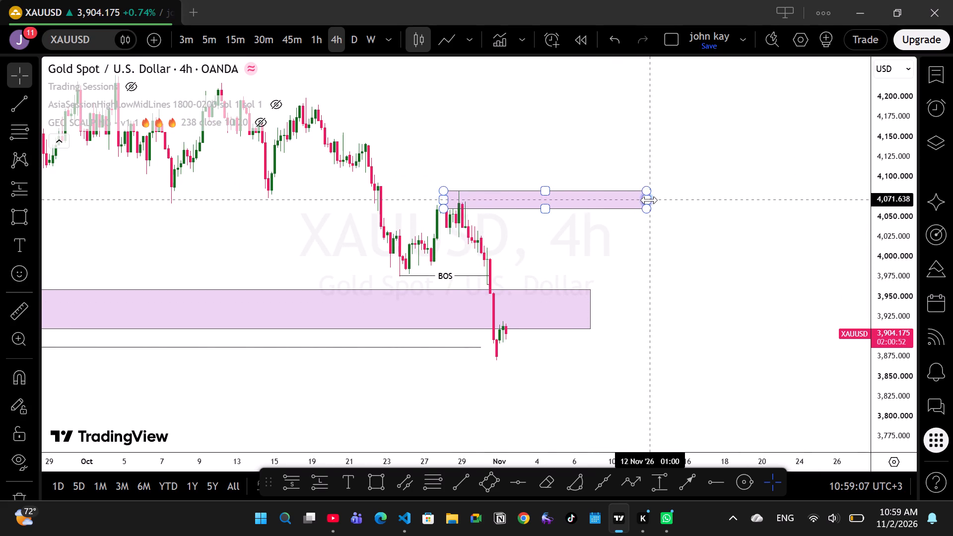
drag(649, 200, 725, 208)
click(651, 311)
Narrow the support zone by lowering its top edge to about 3,933, and shorten its far end to about 5 November.
drag(590, 293, 558, 311)
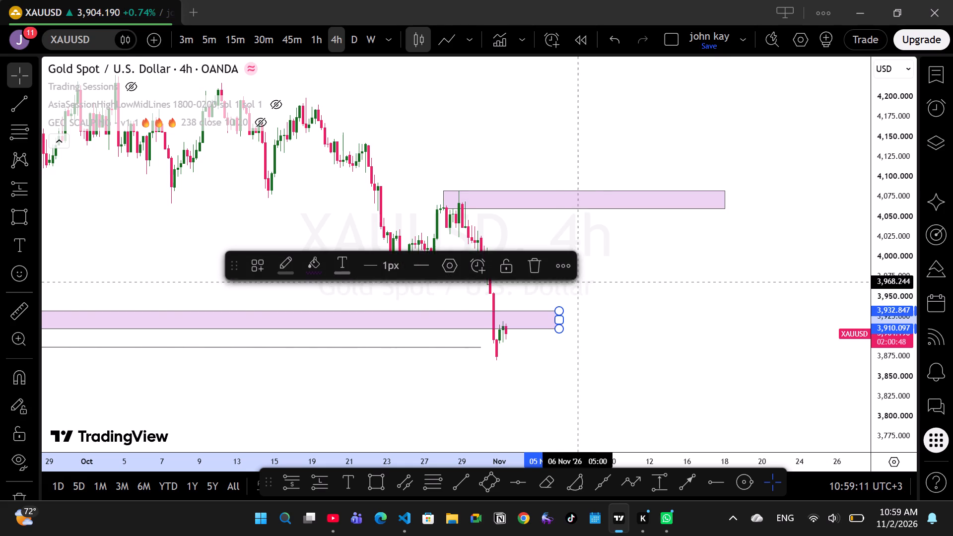
click(613, 316)
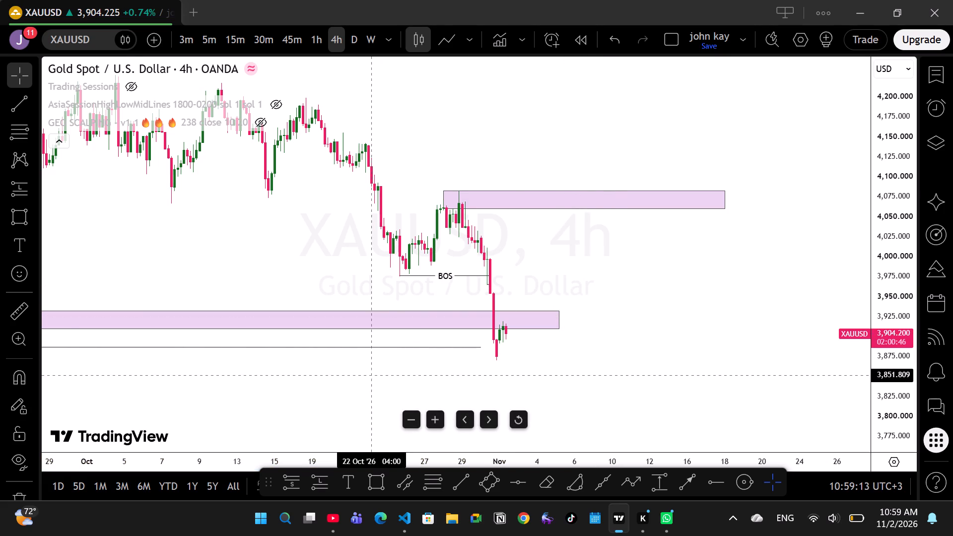
Extend the break-of-structure line below the support zone to the 30 October candle that breaks it, at about 3,886.
drag(330, 379, 390, 394)
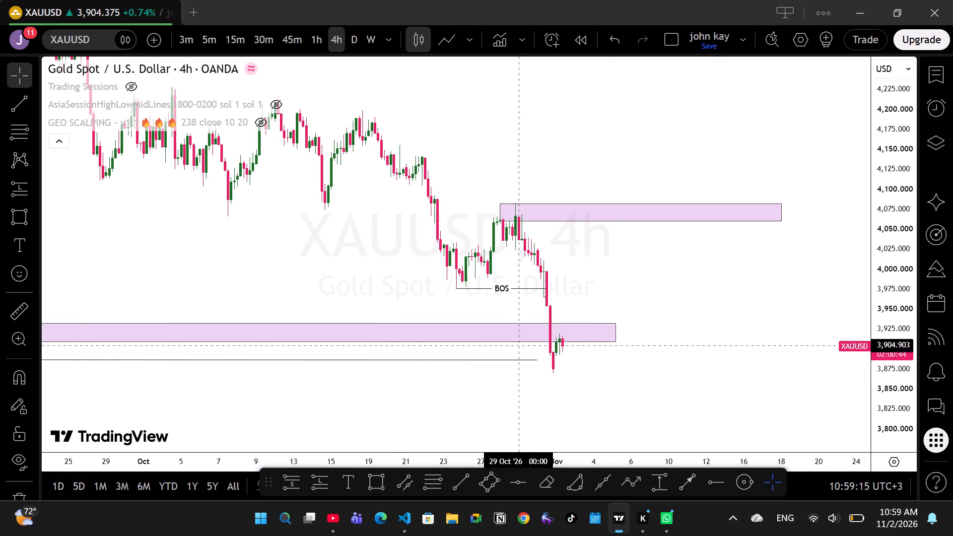
drag(538, 358, 553, 361)
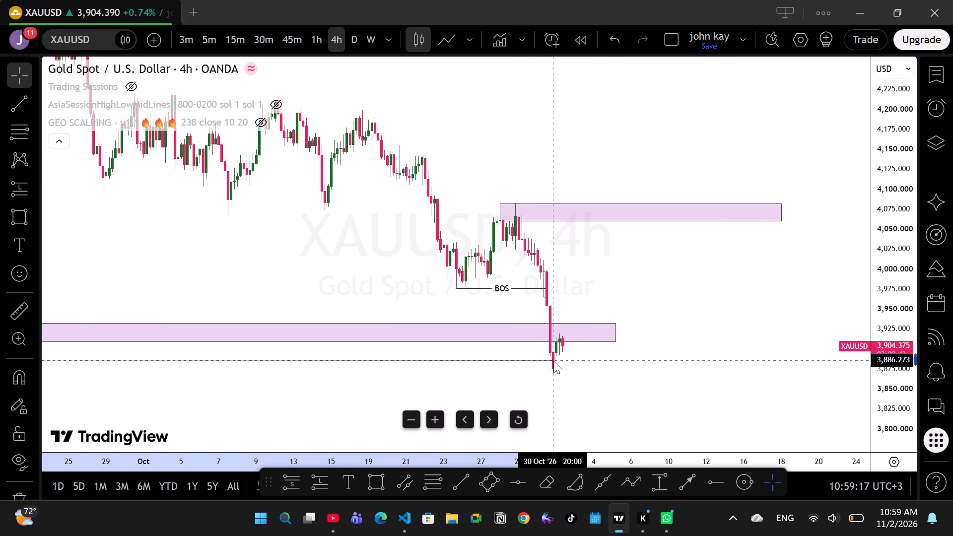
drag(553, 361, 552, 361)
click(552, 361)
click(596, 377)
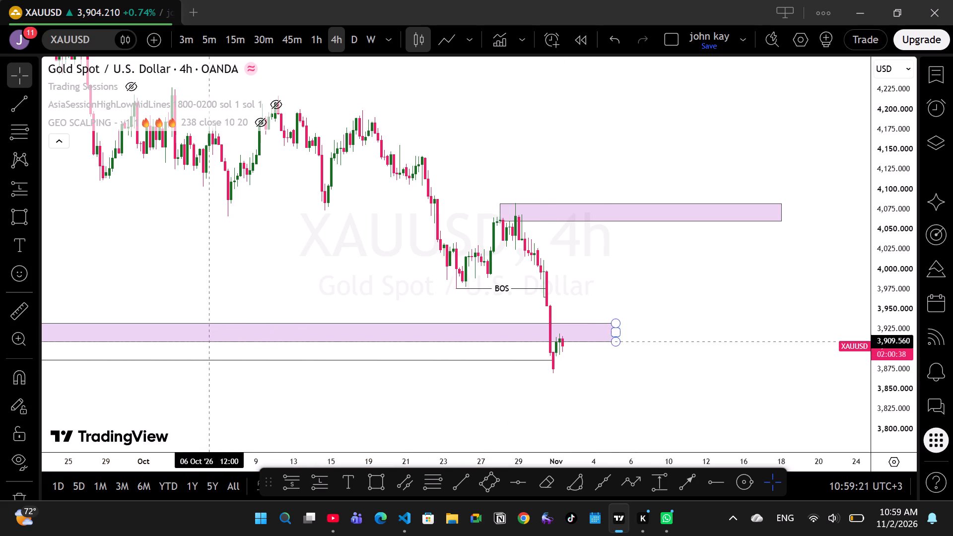
Move the support zone down onto the late-October 2025 swing low so it spans about 3,890 to 3,913.
drag(224, 382, 653, 417)
drag(336, 296, 679, 272)
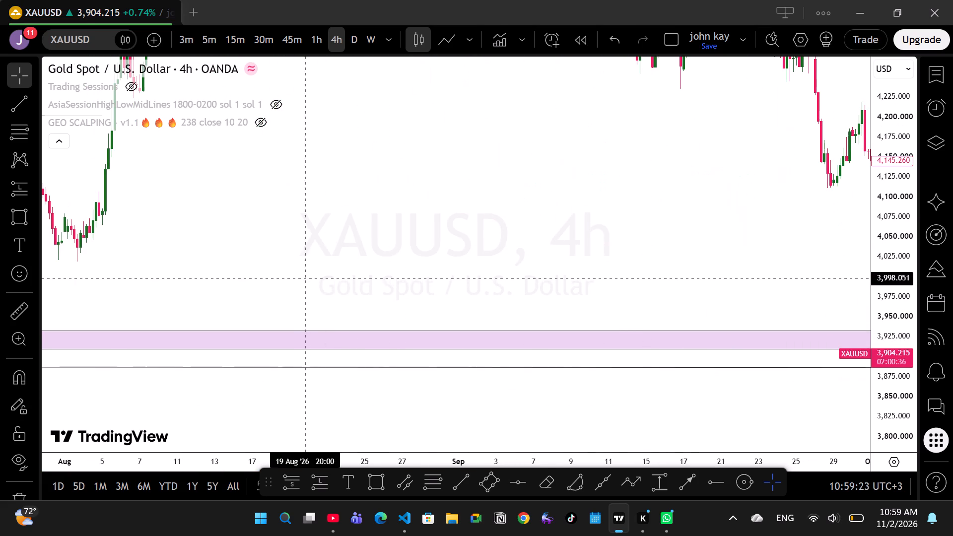
drag(297, 274, 614, 278)
drag(433, 279, 546, 285)
drag(426, 285, 530, 288)
drag(559, 293, 575, 293)
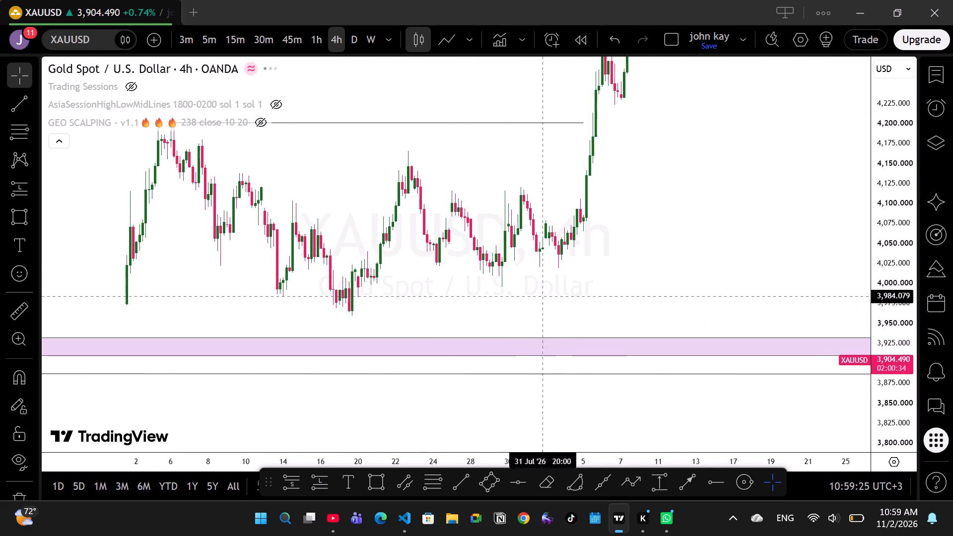
drag(431, 280, 535, 281)
scroll(535, 285, down, 20)
scroll(535, 285, down, 1)
scroll(535, 285, up, 18)
scroll(535, 285, down, 20)
scroll(535, 285, down, 20)
scroll(535, 285, down, 20)
scroll(537, 286, up, 20)
scroll(537, 286, up, 11)
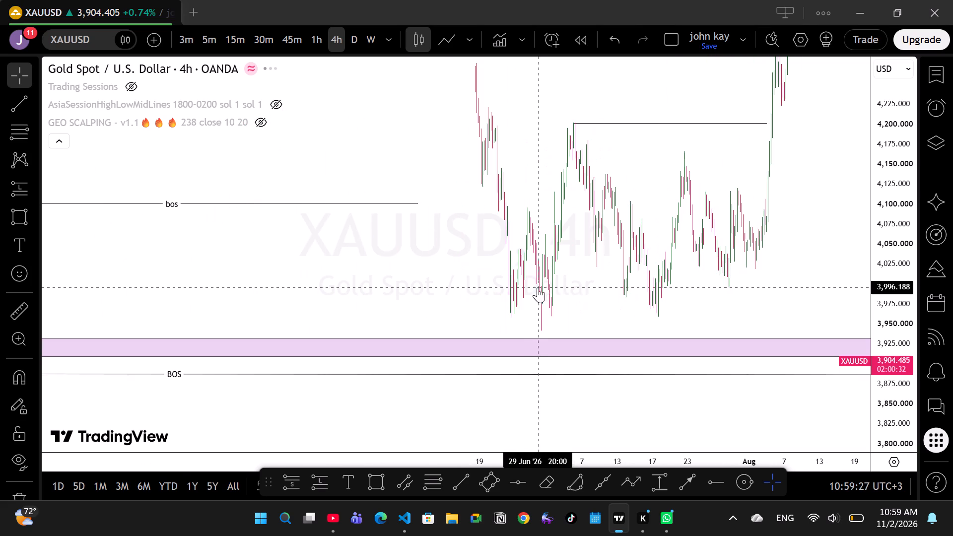
scroll(537, 287, down, 20)
scroll(537, 287, down, 20)
scroll(535, 293, down, 20)
scroll(535, 293, down, 20)
scroll(535, 293, down, 16)
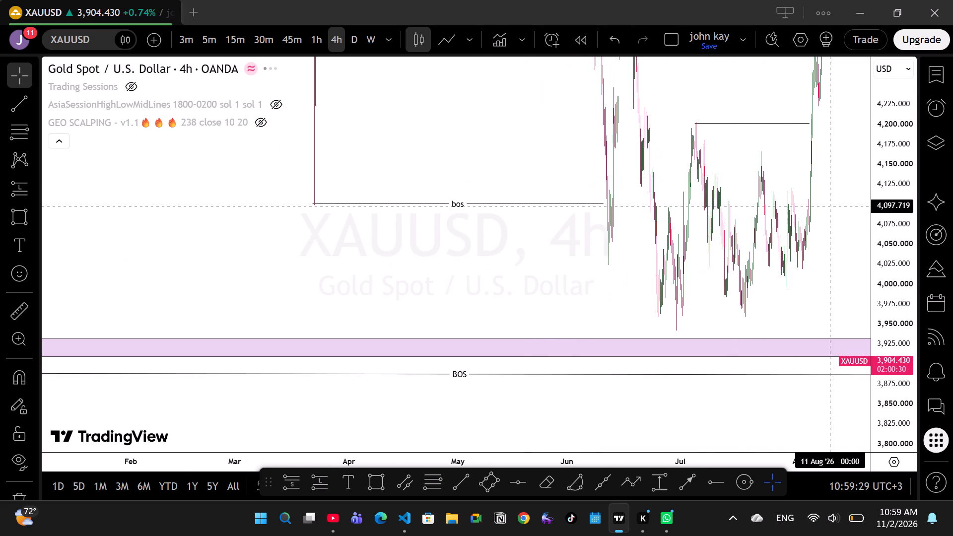
drag(889, 180, 890, 272)
scroll(481, 138, down, 19)
scroll(481, 138, down, 13)
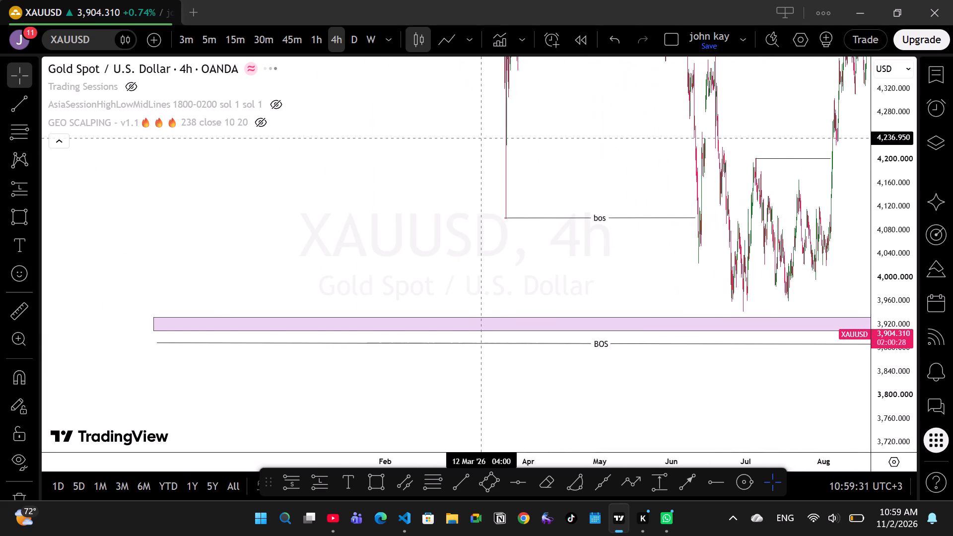
scroll(635, 228, up, 1)
drag(330, 244, 618, 244)
scroll(570, 253, up, 20)
scroll(570, 253, up, 5)
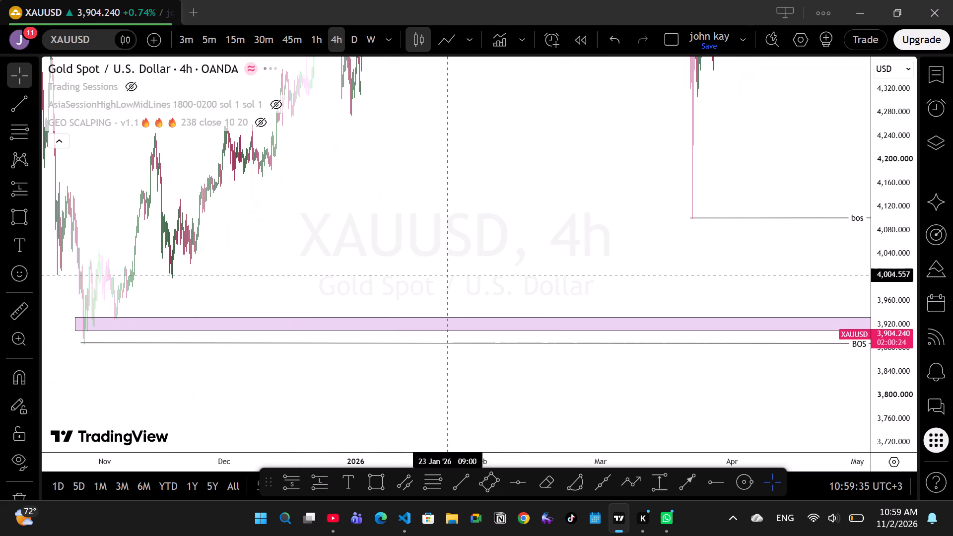
drag(414, 282, 676, 280)
scroll(450, 296, up, 20)
scroll(450, 296, up, 13)
drag(296, 301, 705, 285)
drag(547, 283, 618, 277)
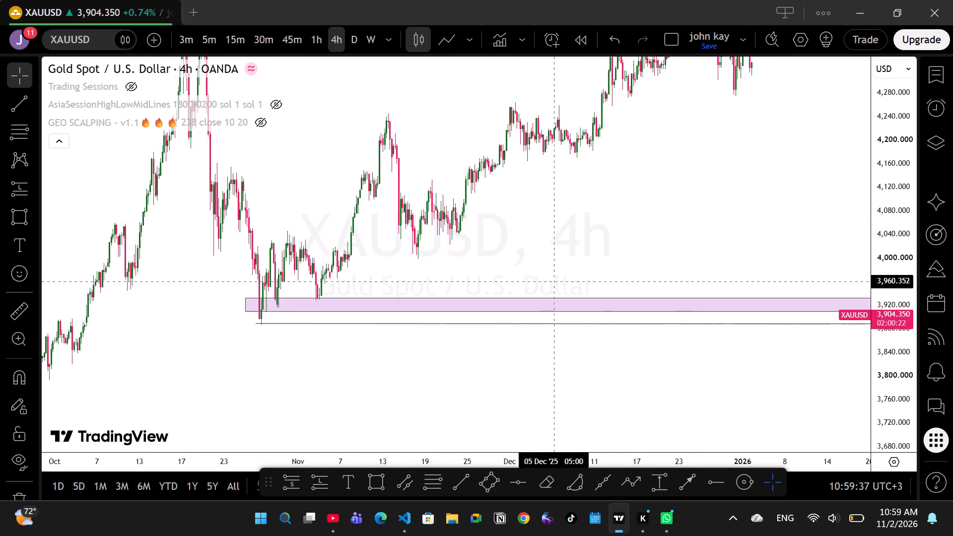
drag(618, 277, 721, 276)
scroll(686, 269, down, 5)
scroll(686, 269, up, 3)
drag(628, 275, 668, 275)
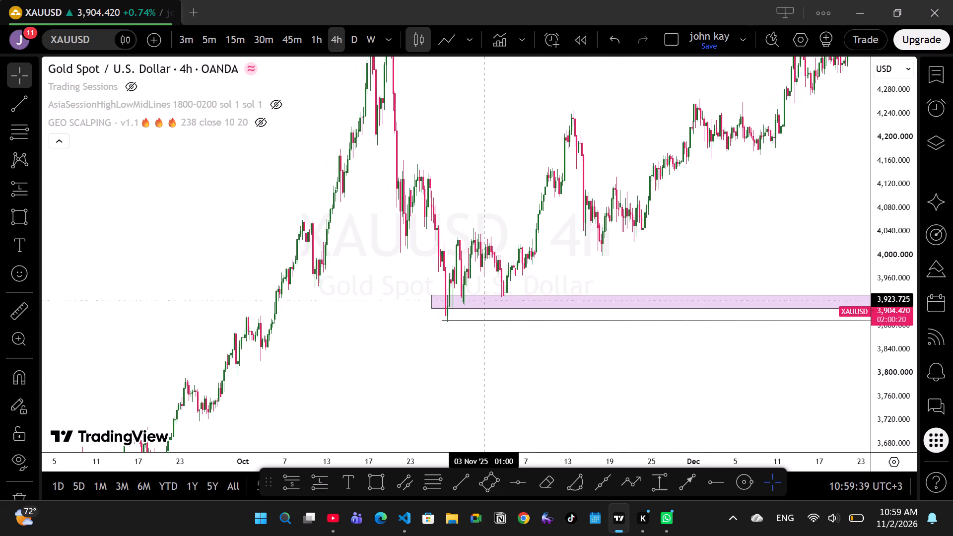
drag(484, 295, 493, 305)
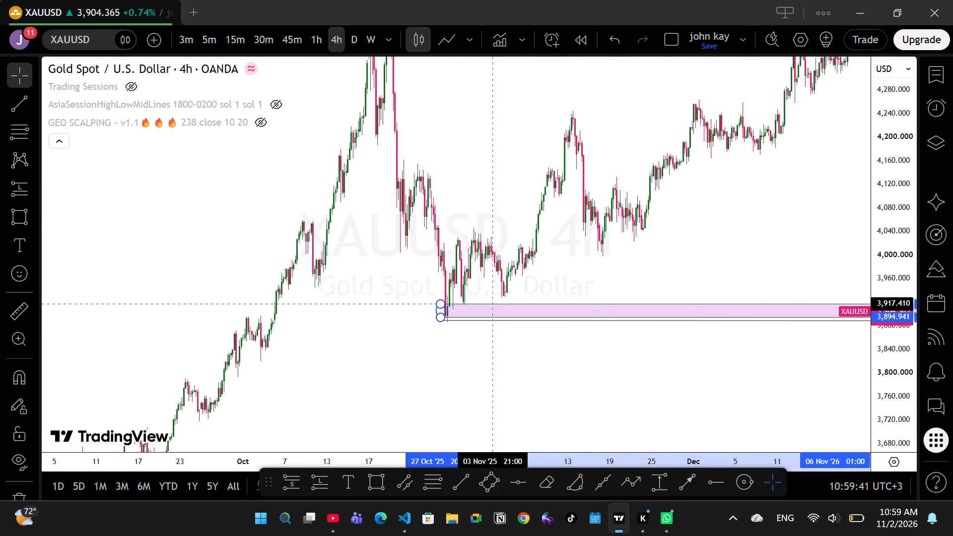
drag(493, 305, 498, 306)
click(681, 294)
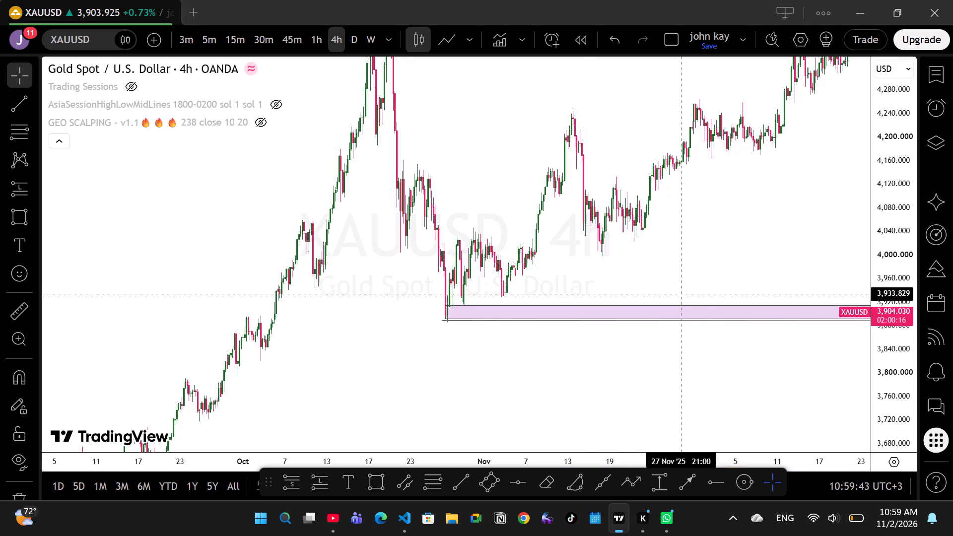
Extend the "bos" line near 4,100 to the breaking candle at about 11 June 2026.
drag(710, 289, 584, 298)
scroll(584, 298, up, 20)
scroll(584, 298, up, 4)
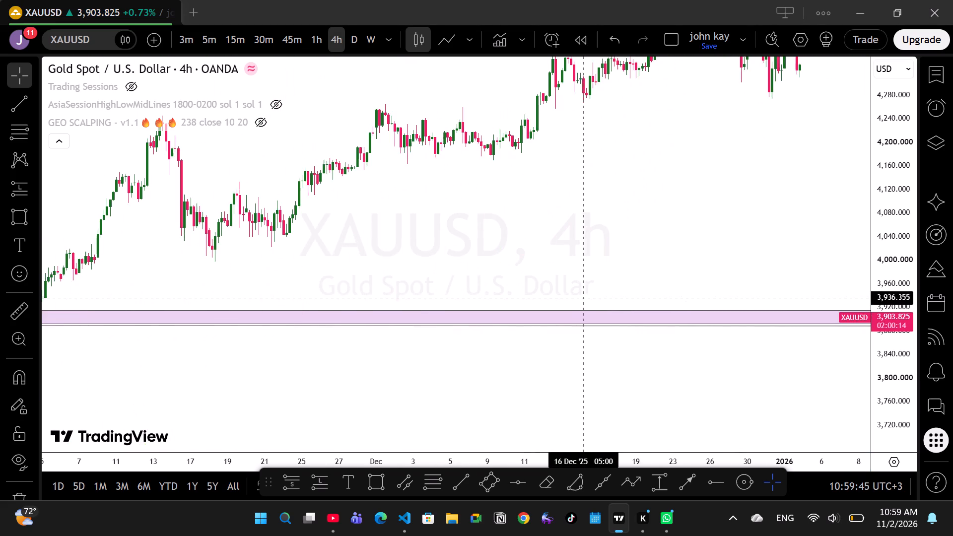
drag(662, 270, 303, 271)
drag(485, 249, 315, 260)
drag(557, 224, 365, 319)
drag(546, 249, 252, 277)
drag(421, 253, 235, 259)
drag(475, 281, 172, 235)
drag(896, 213, 895, 277)
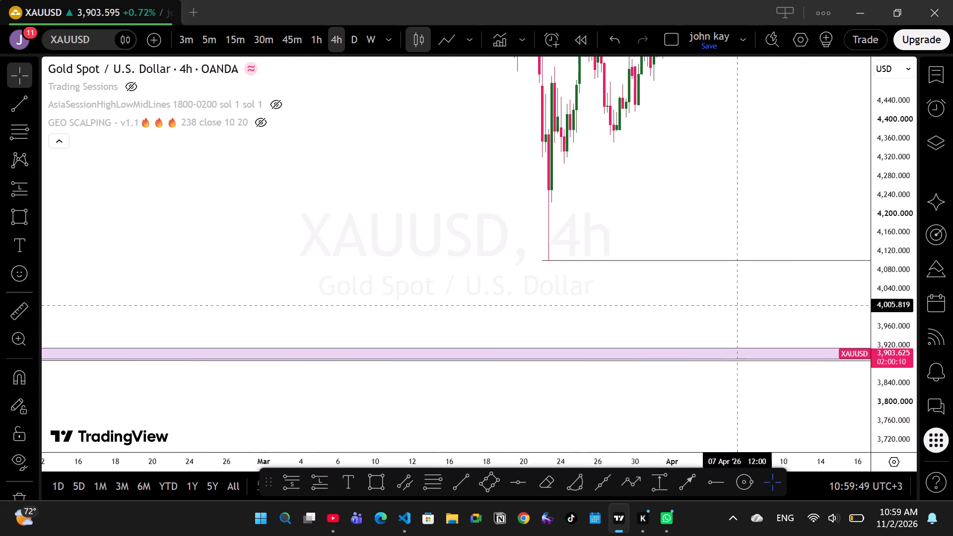
drag(733, 305, 346, 296)
drag(625, 294, 313, 290)
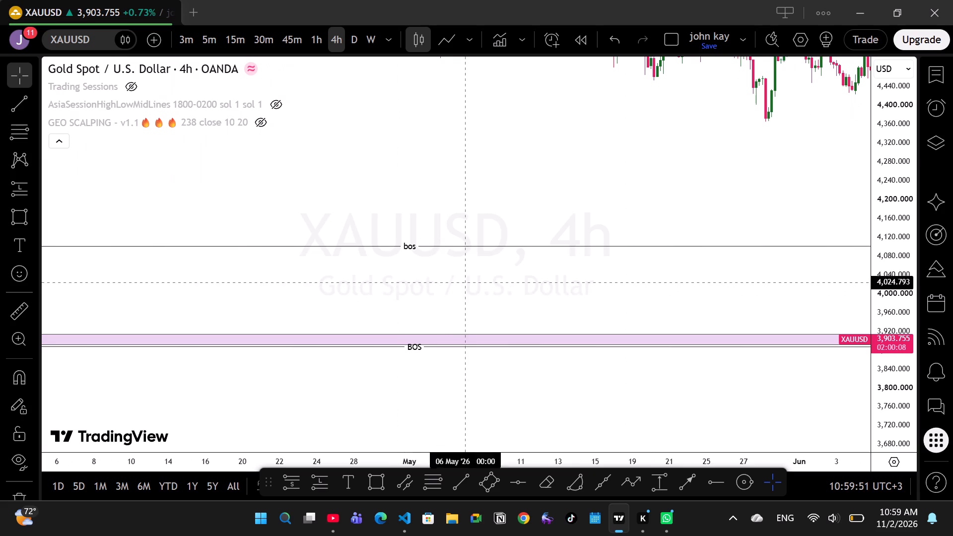
drag(590, 290, 203, 291)
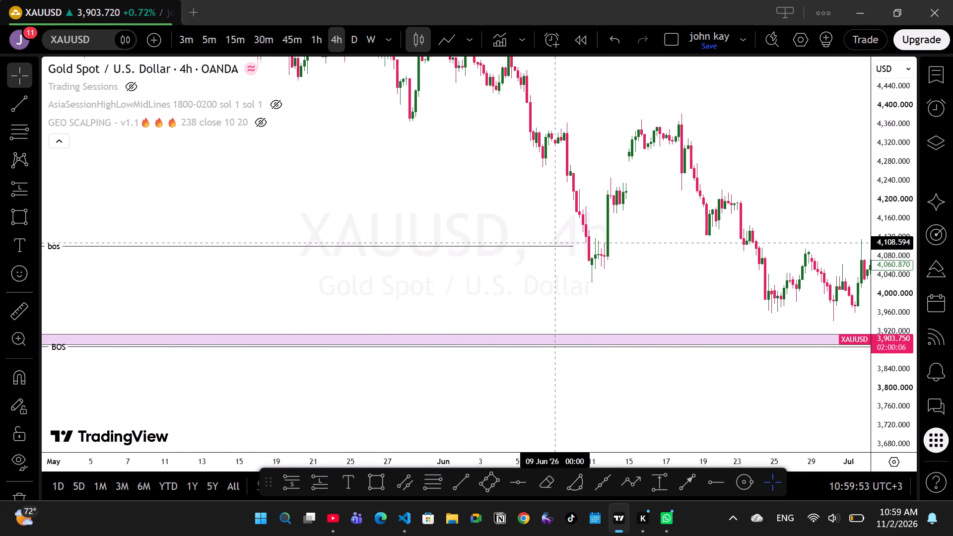
drag(571, 247, 591, 246)
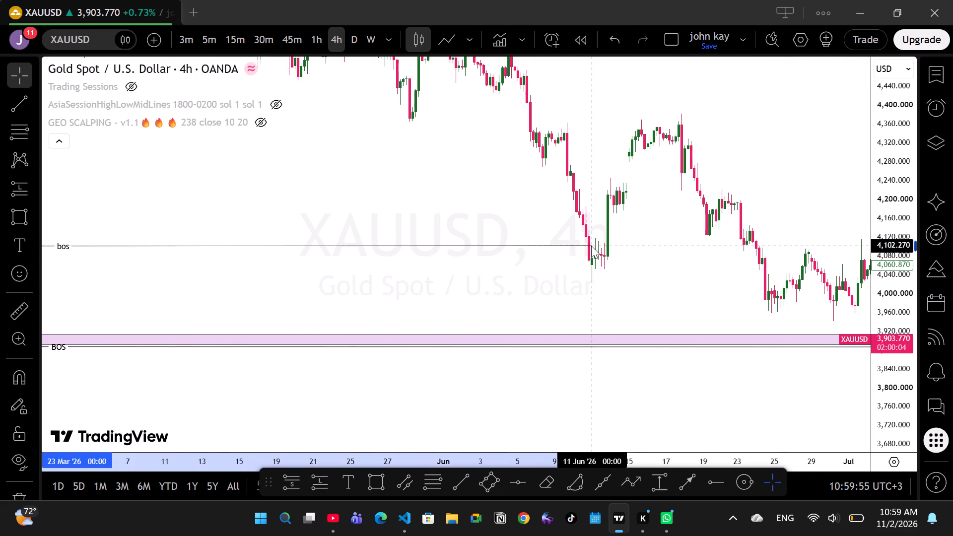
drag(591, 246, 589, 247)
click(652, 269)
Extend the line near 4,200 from the early-July high to the early-August candle that breaks above it.
drag(666, 284, 476, 284)
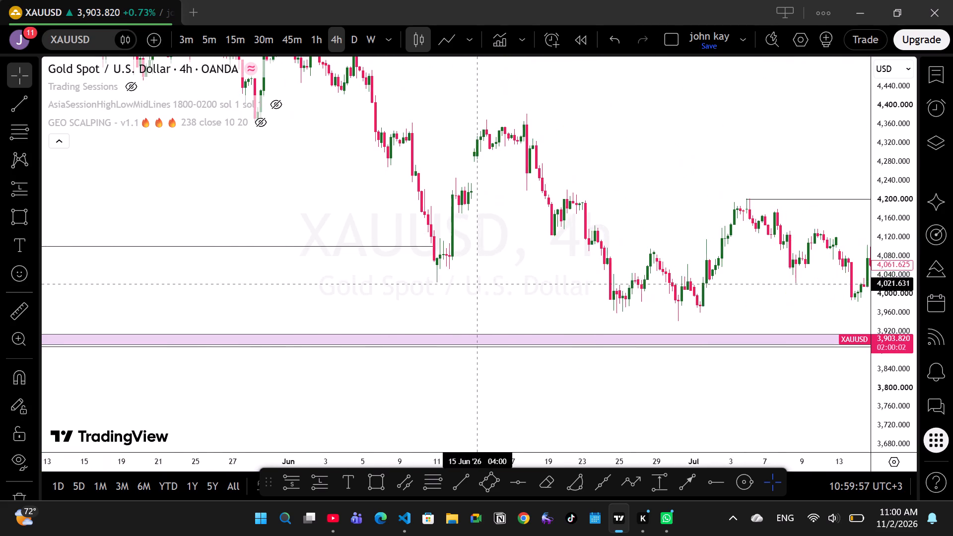
drag(782, 297, 454, 291)
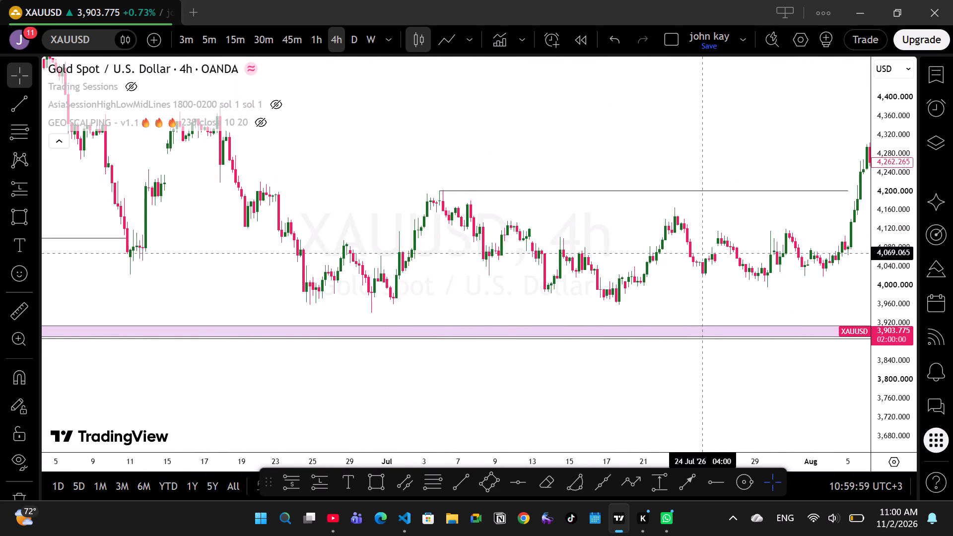
drag(736, 285, 387, 303)
drag(522, 206, 534, 207)
click(633, 249)
Examine the 4-hour price structure from the August breakout through the September and October decline to the current support zone.
drag(890, 324, 875, 244)
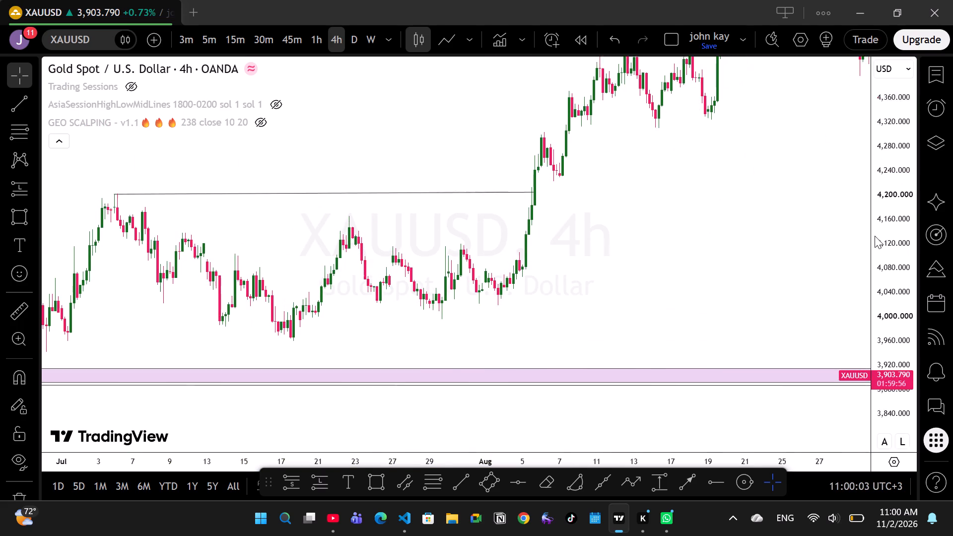
drag(744, 285, 681, 285)
scroll(681, 286, down, 8)
scroll(682, 285, down, 19)
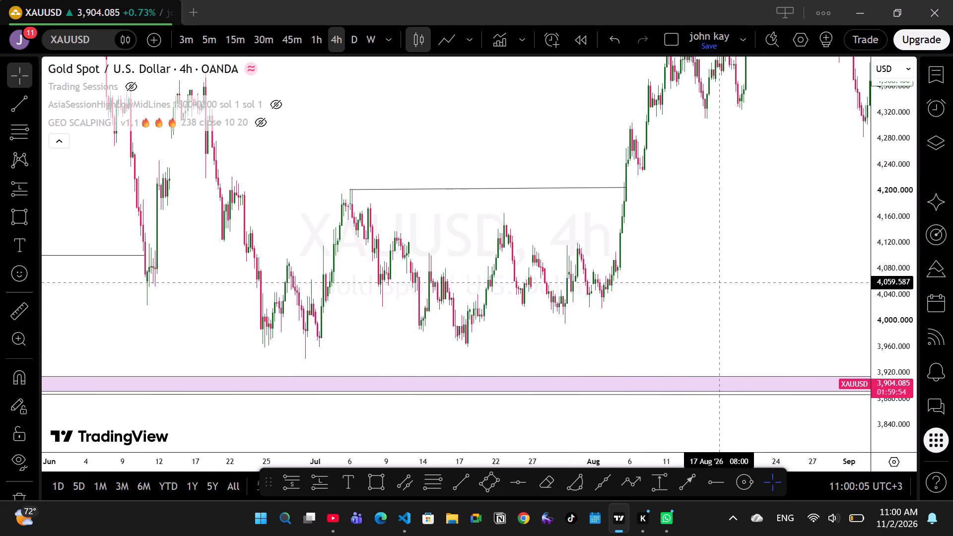
drag(720, 282, 330, 296)
drag(506, 315, 110, 251)
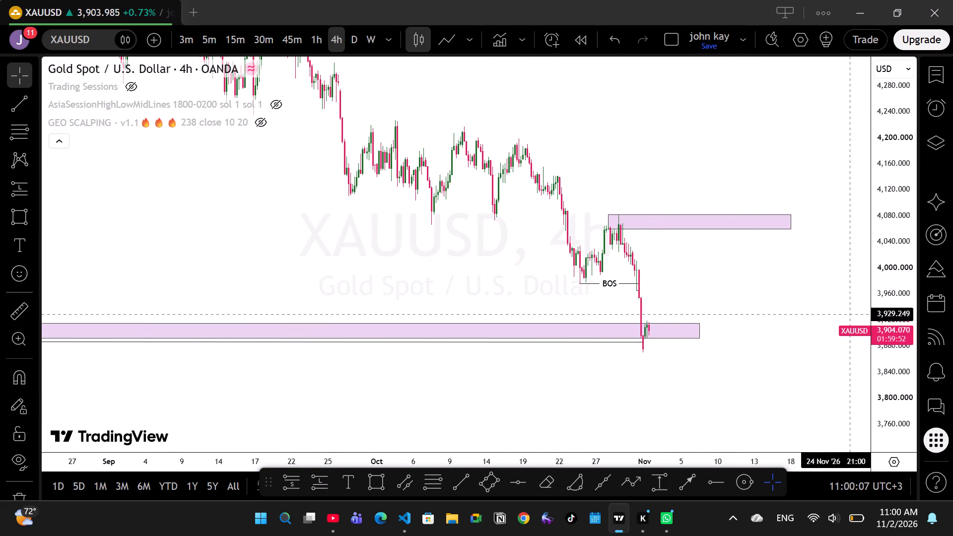
drag(895, 314, 893, 290)
scroll(768, 276, up, 3)
scroll(564, 239, up, 2)
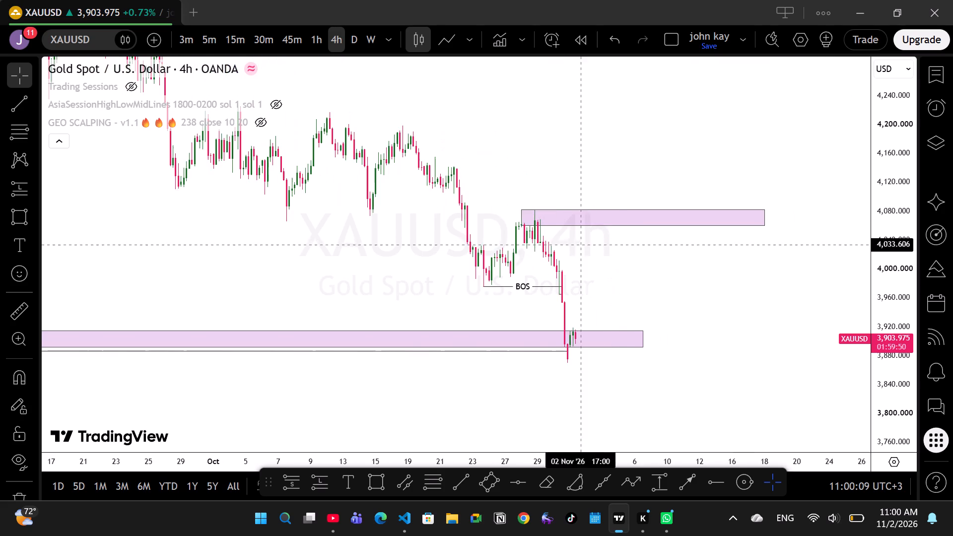
scroll(619, 269, up, 4)
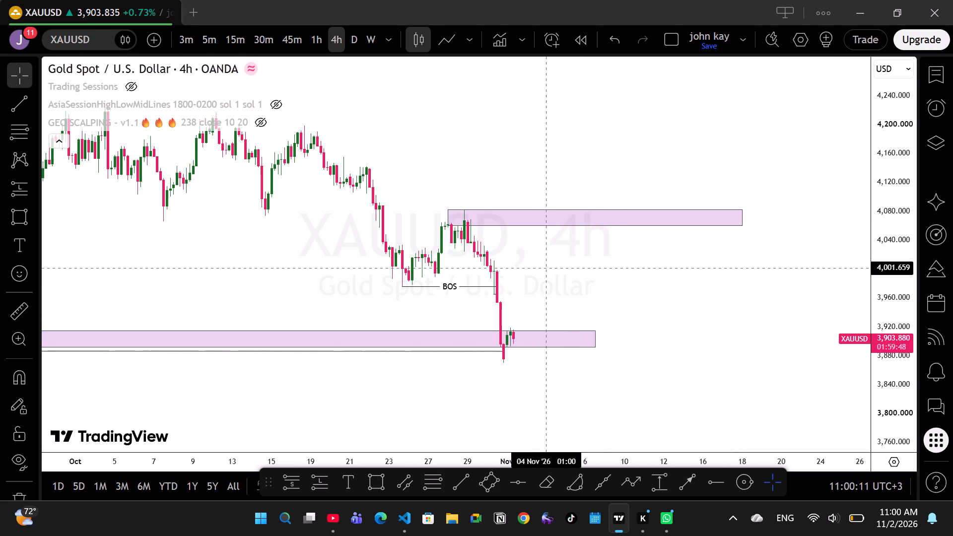
drag(548, 268, 672, 268)
drag(548, 141, 606, 256)
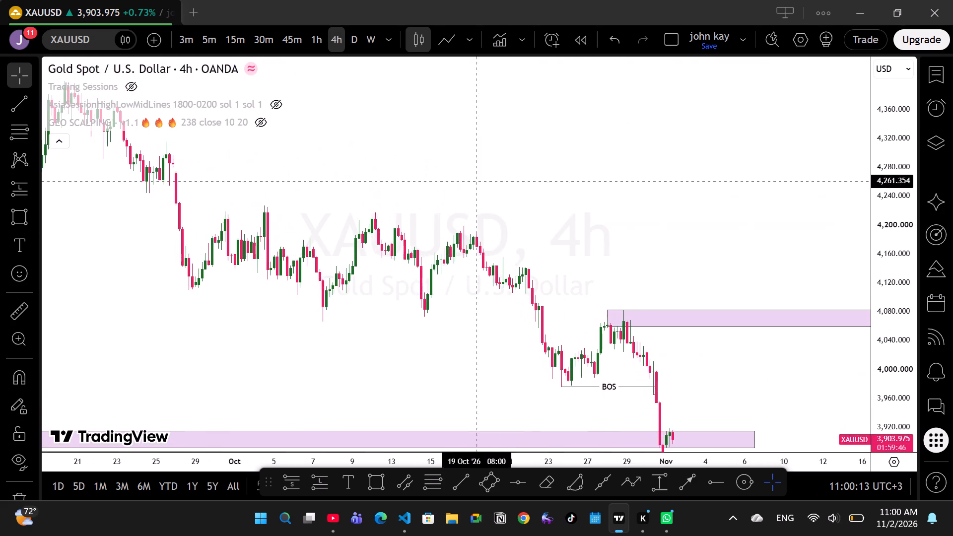
drag(464, 147, 649, 186)
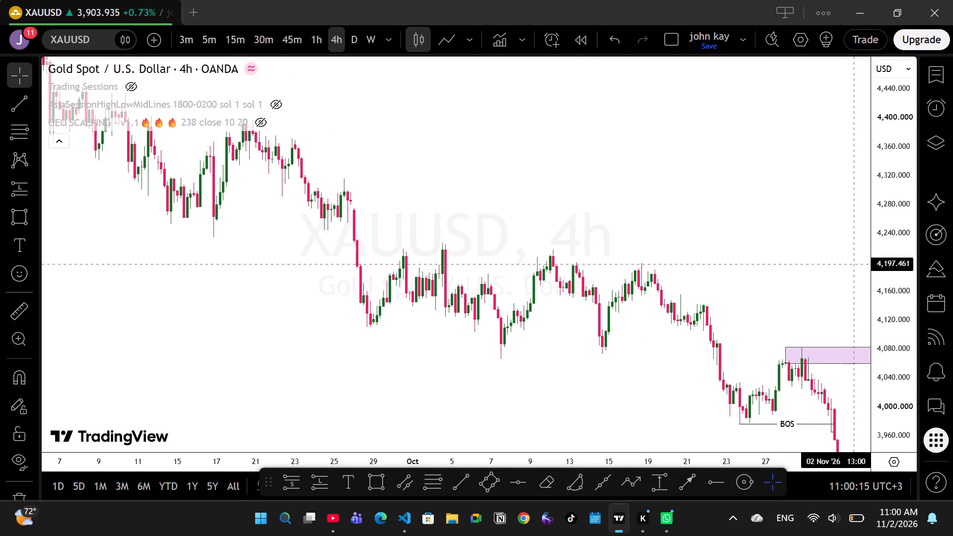
drag(895, 307, 897, 284)
drag(823, 283, 710, 197)
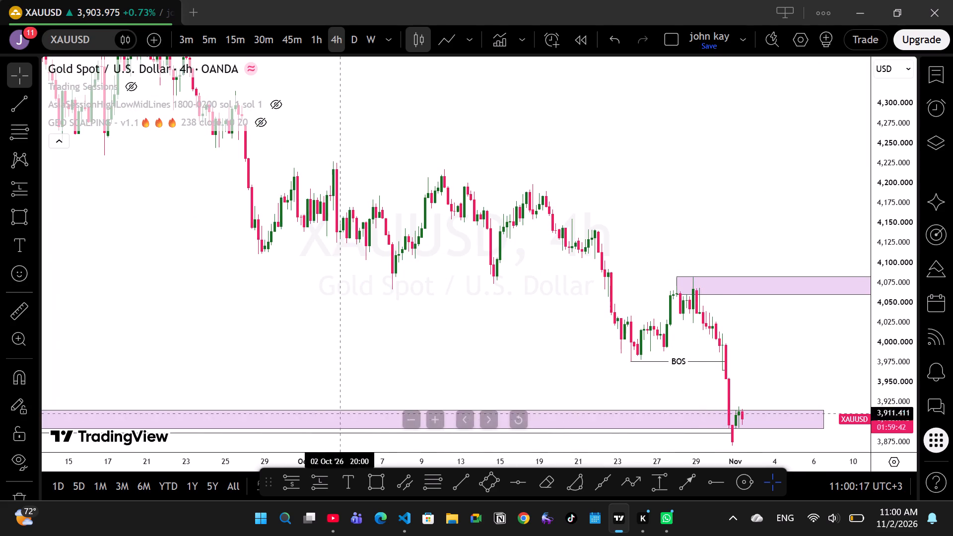
Draw a resistance zone from the 30 September 2026 high, spanning about 4,209 to 4,226 and extended to about 9 November.
click(374, 496)
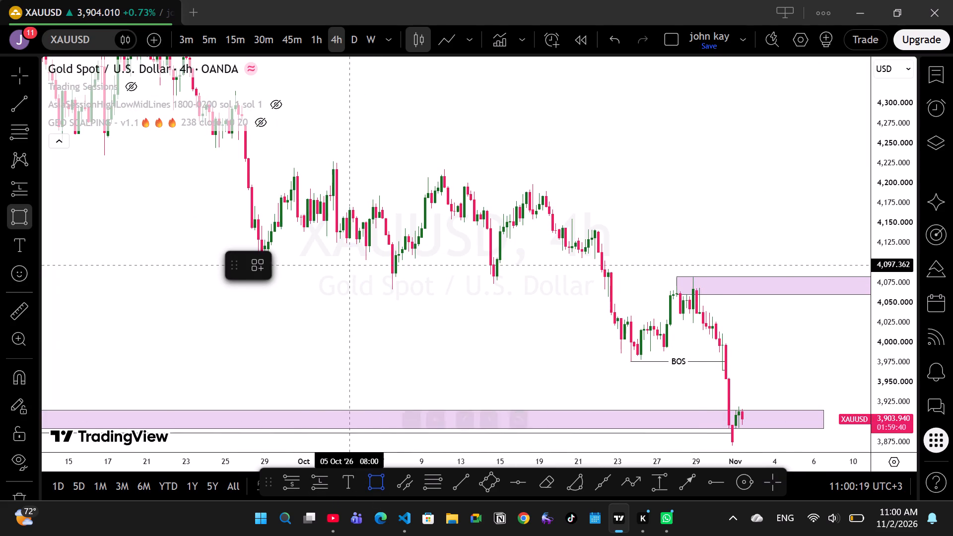
drag(293, 176, 597, 162)
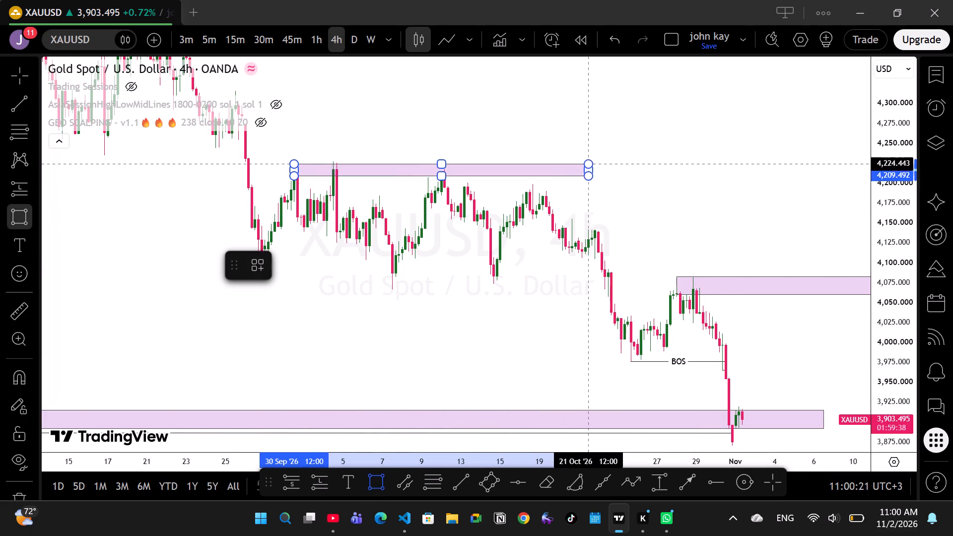
drag(597, 162, 723, 163)
drag(724, 163, 745, 163)
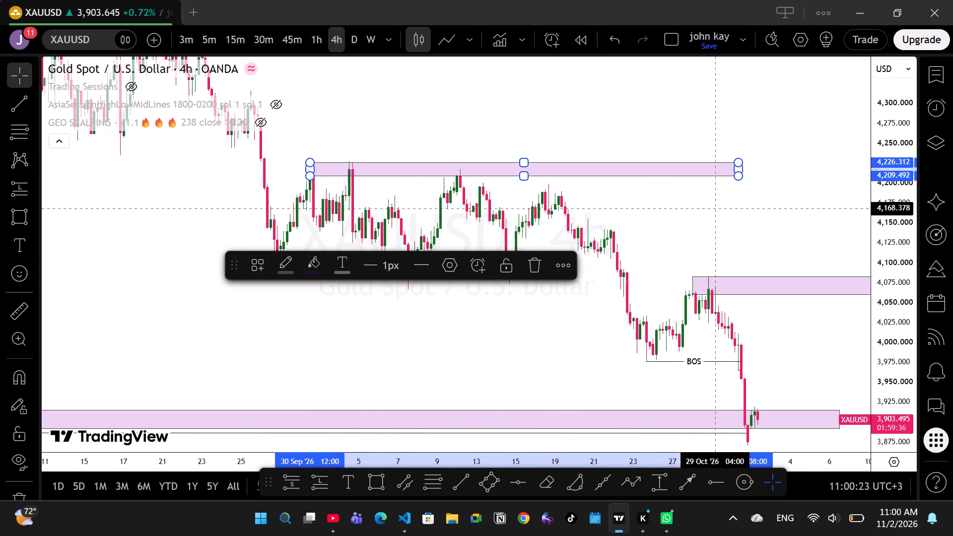
click(715, 210)
drag(722, 244, 506, 208)
drag(537, 134, 658, 139)
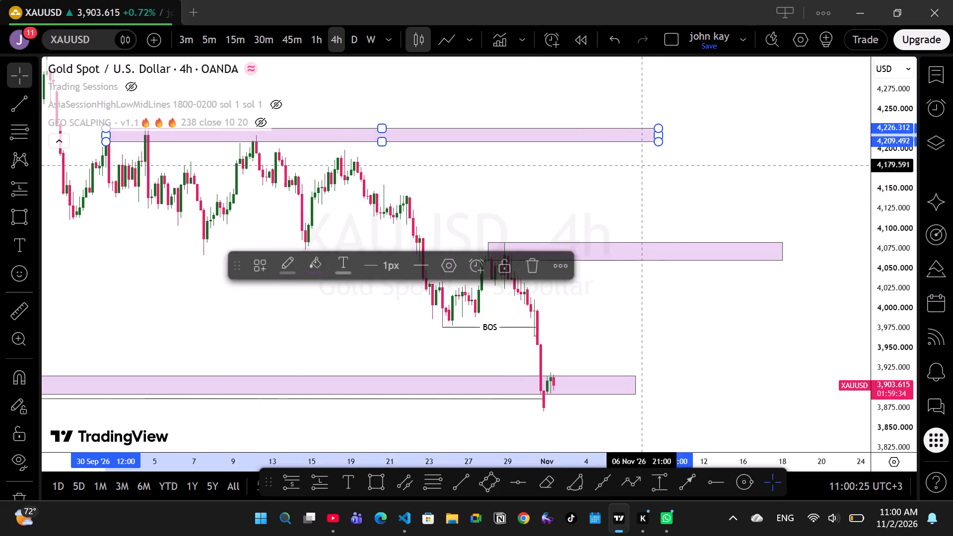
click(618, 191)
drag(629, 198, 585, 189)
drag(576, 189, 572, 189)
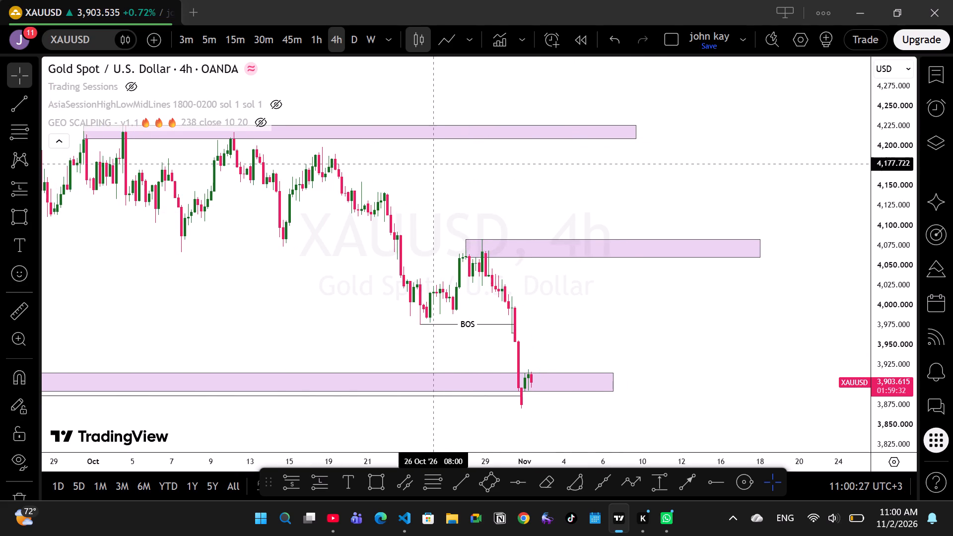
Examine the 4-hour price structure between the resistance zone at the October highs and the support zone below.
drag(435, 180, 560, 173)
scroll(560, 173, down, 9)
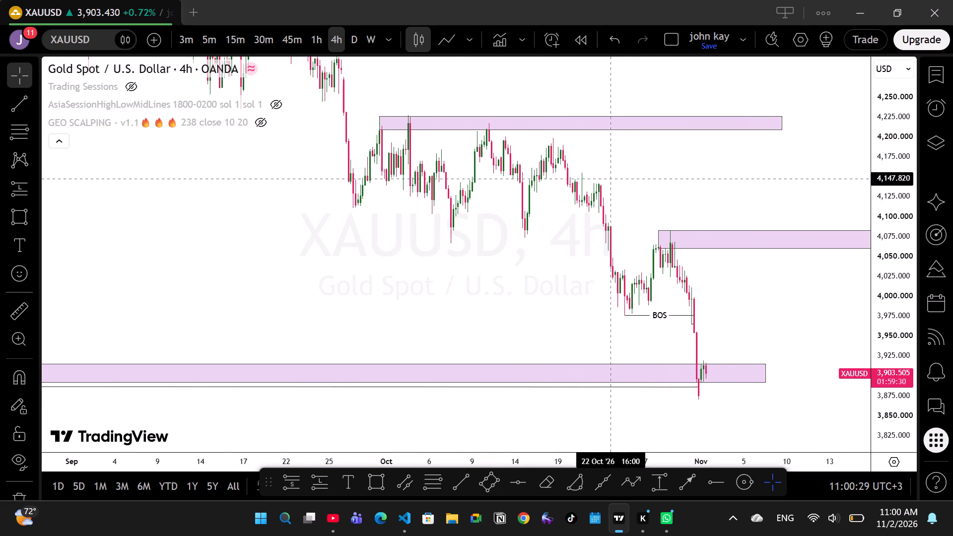
scroll(611, 179, down, 2)
drag(723, 194, 582, 192)
drag(430, 279, 446, 241)
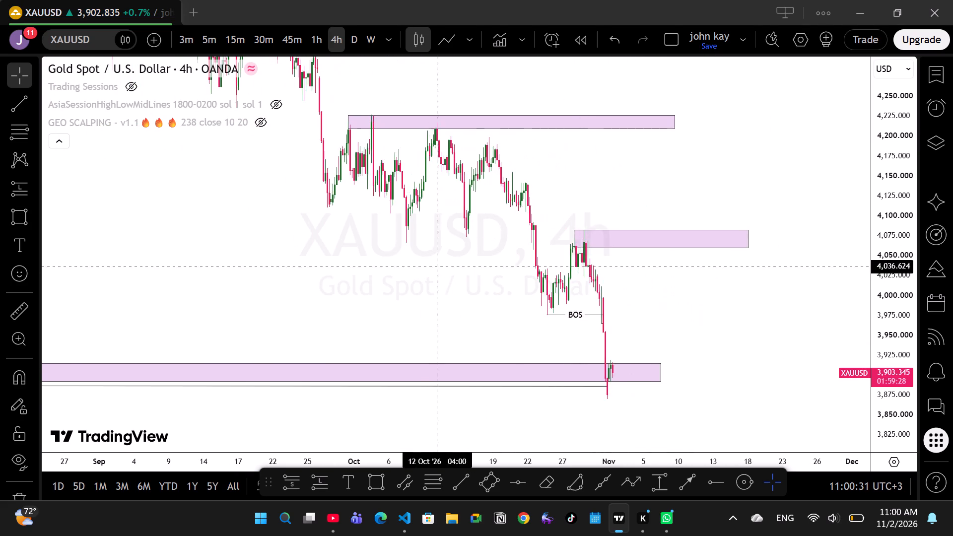
drag(446, 241, 455, 210)
scroll(513, 243, up, 6)
drag(556, 257, 673, 258)
scroll(681, 257, up, 1)
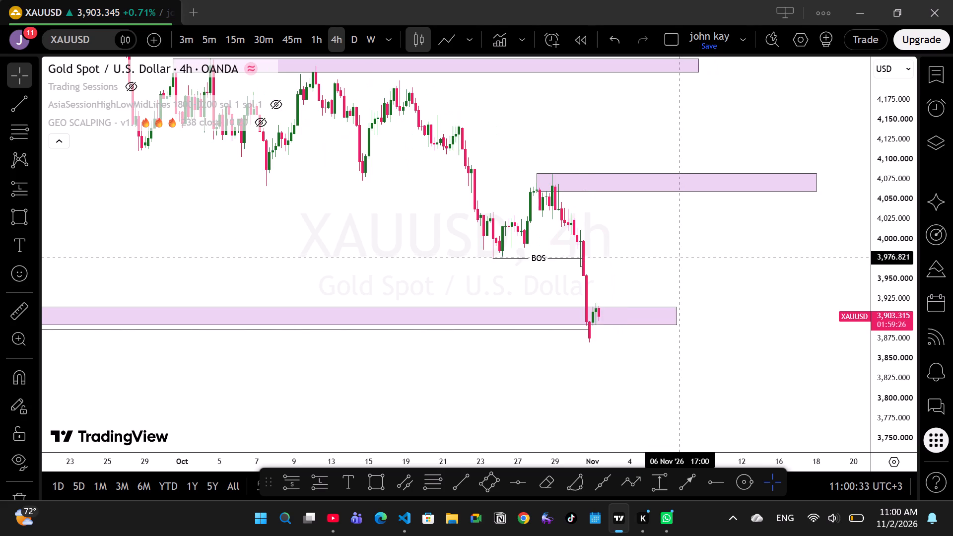
drag(635, 265, 722, 276)
drag(889, 331, 902, 271)
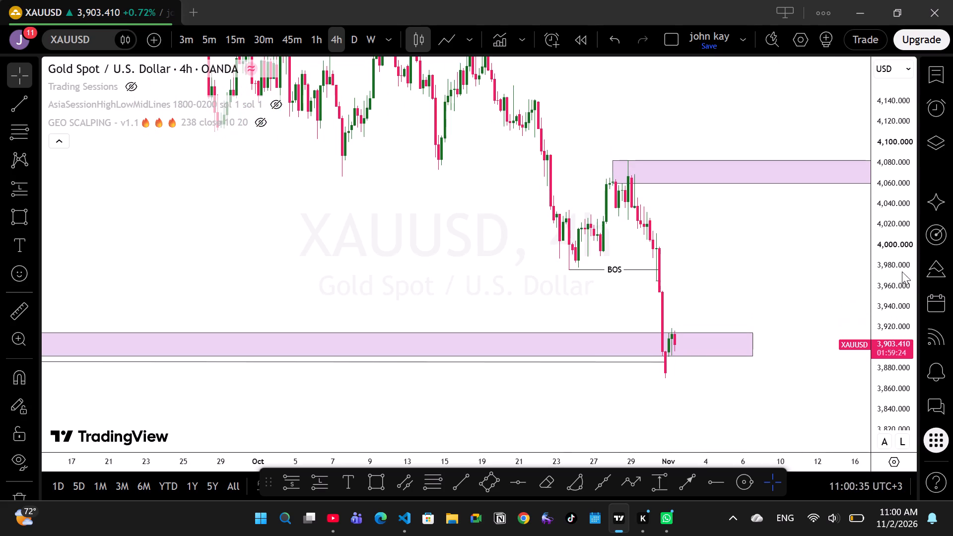
drag(466, 243, 480, 267)
Draw a trendline at about 4,068 from the 7 October 2026 low to the 22 October breaking candle and label it "BOS".
click(457, 484)
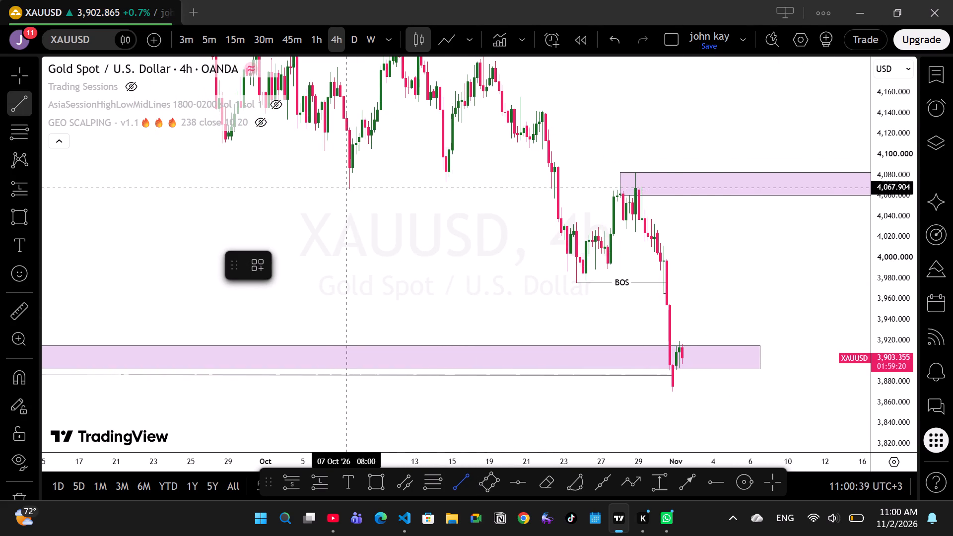
drag(349, 188, 559, 188)
double_click(559, 188)
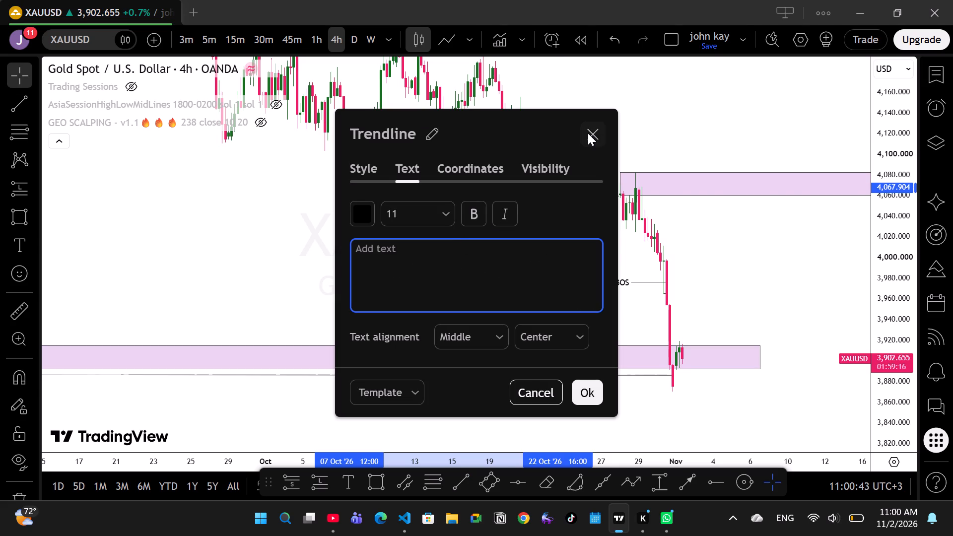
click(588, 133)
click(452, 189)
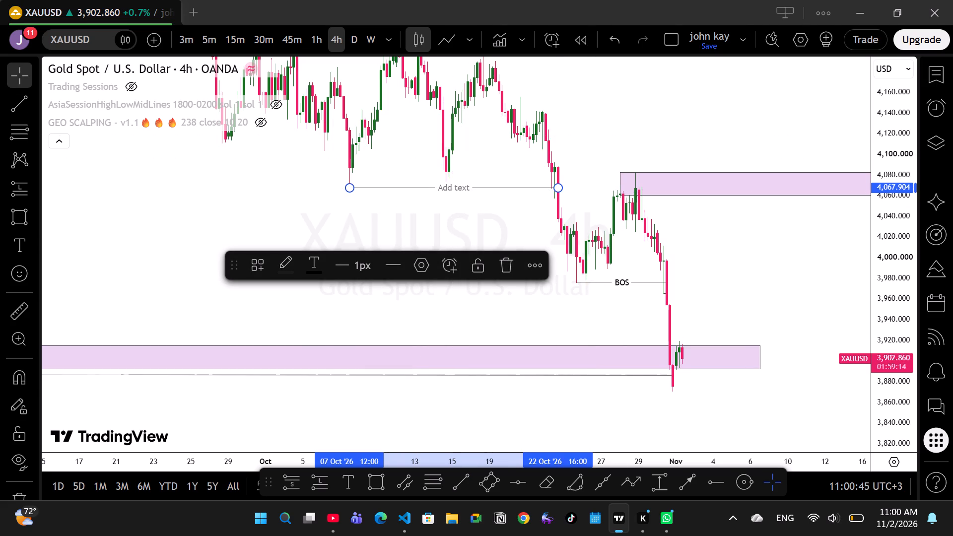
key(b)
text(OS)
click(462, 242)
Examine the 4-hour decline from the October break-of-structure lines down to the support zone.
drag(491, 296, 418, 293)
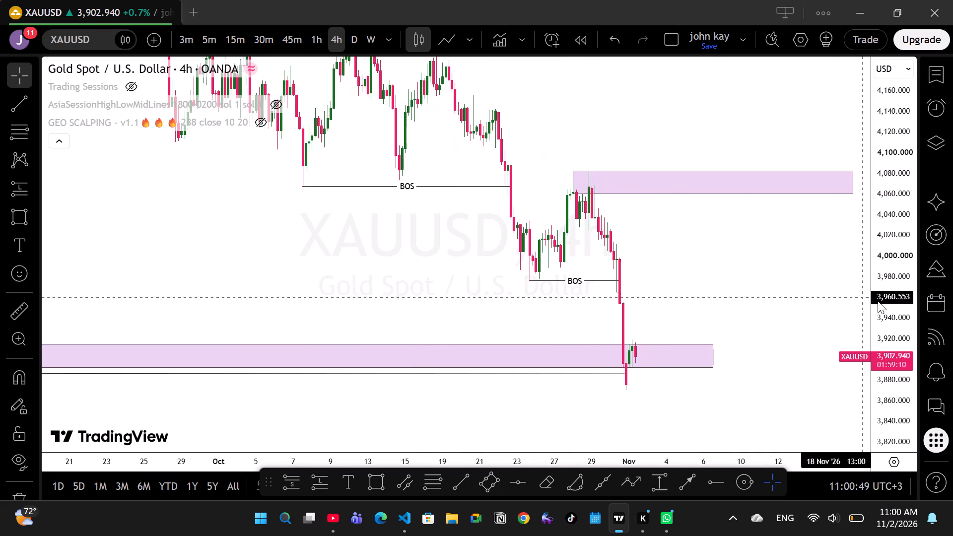
drag(893, 307, 896, 273)
drag(798, 284, 729, 284)
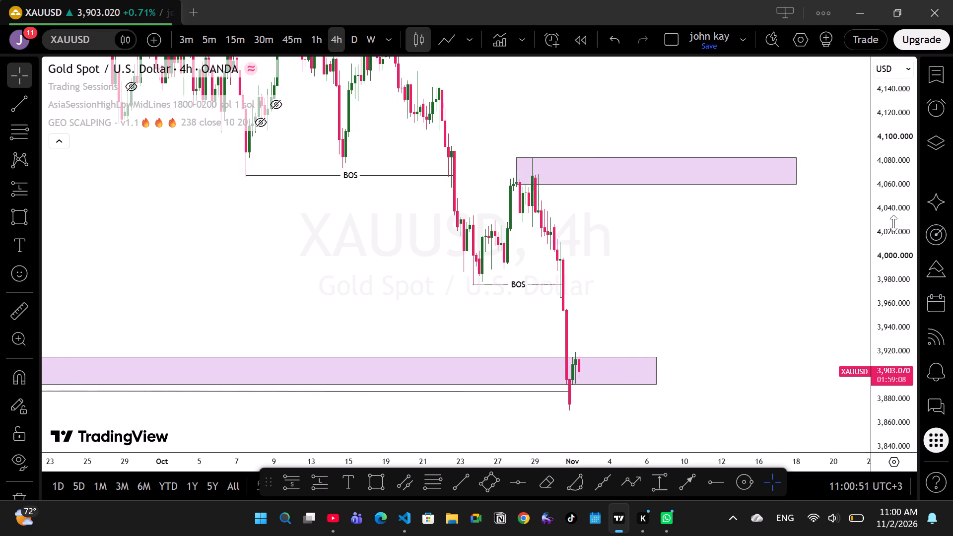
drag(893, 224, 887, 280)
drag(782, 277, 730, 276)
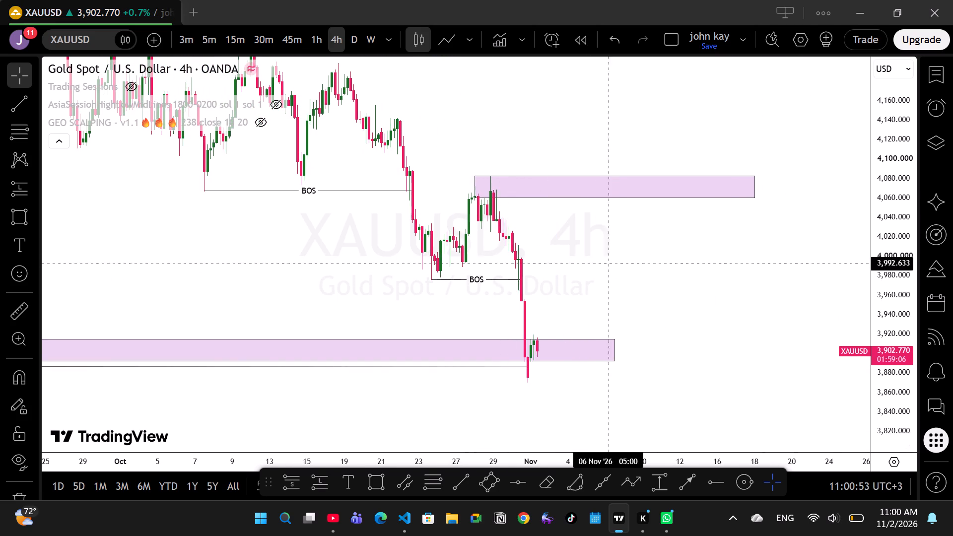
drag(611, 264, 628, 275)
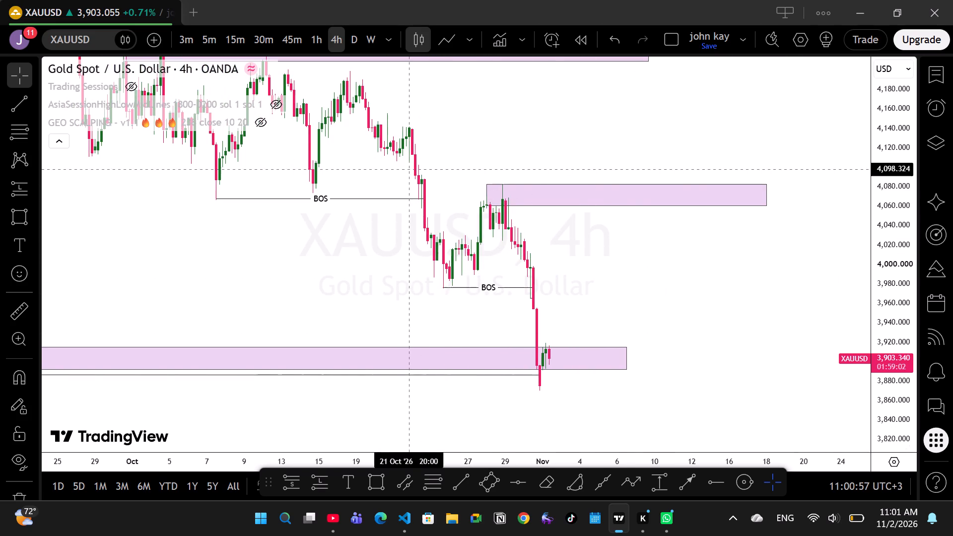
drag(645, 293, 610, 260)
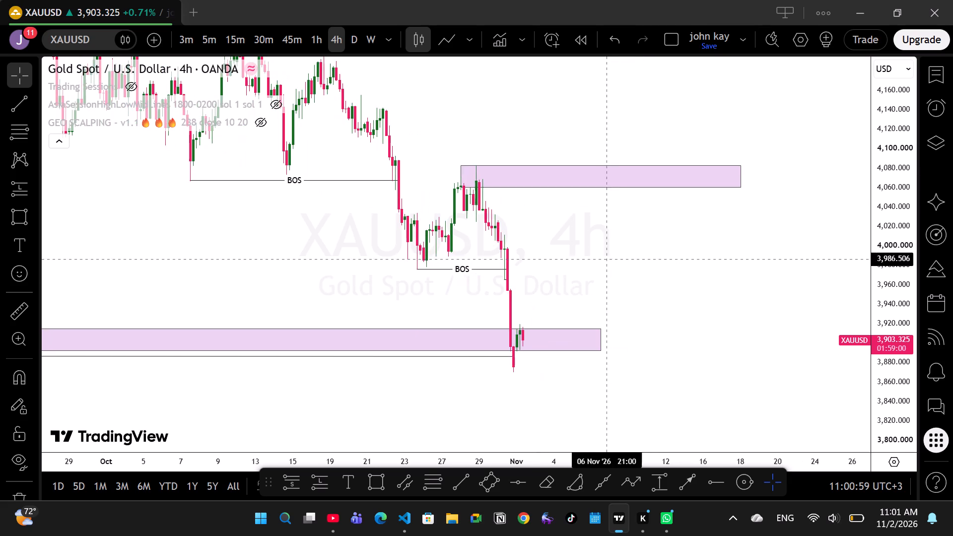
click(891, 302)
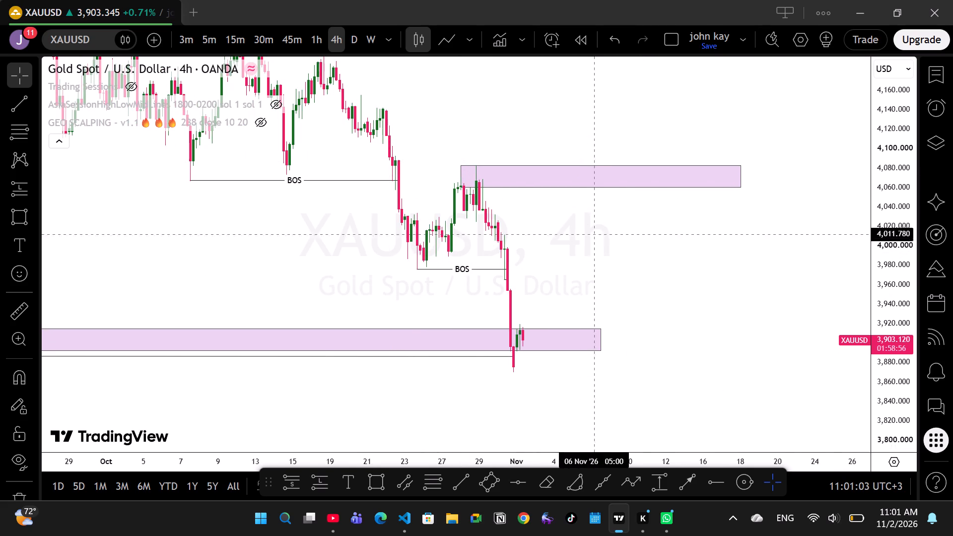
drag(600, 251, 638, 243)
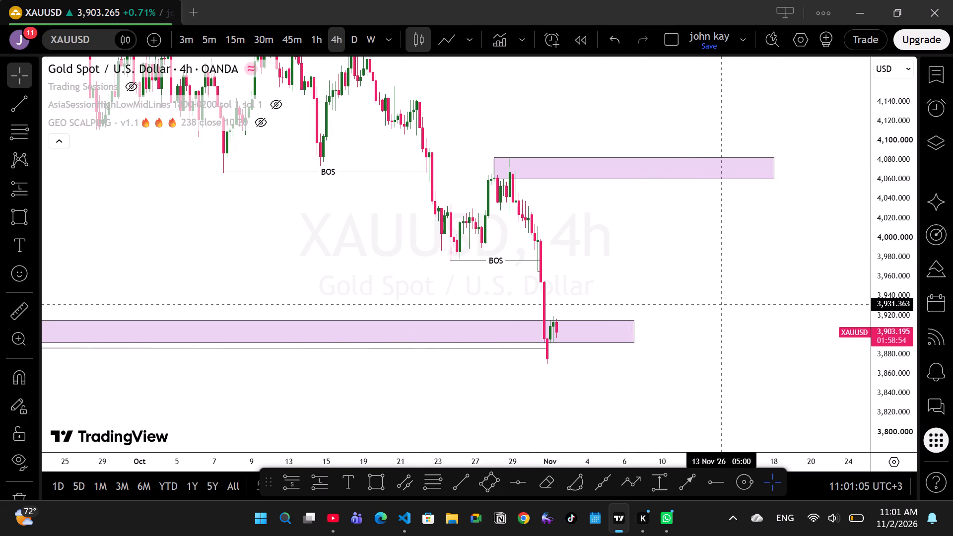
Switch the chart from 4-hour through 1-hour to the 45-minute timeframe and reset the chart view.
click(311, 40)
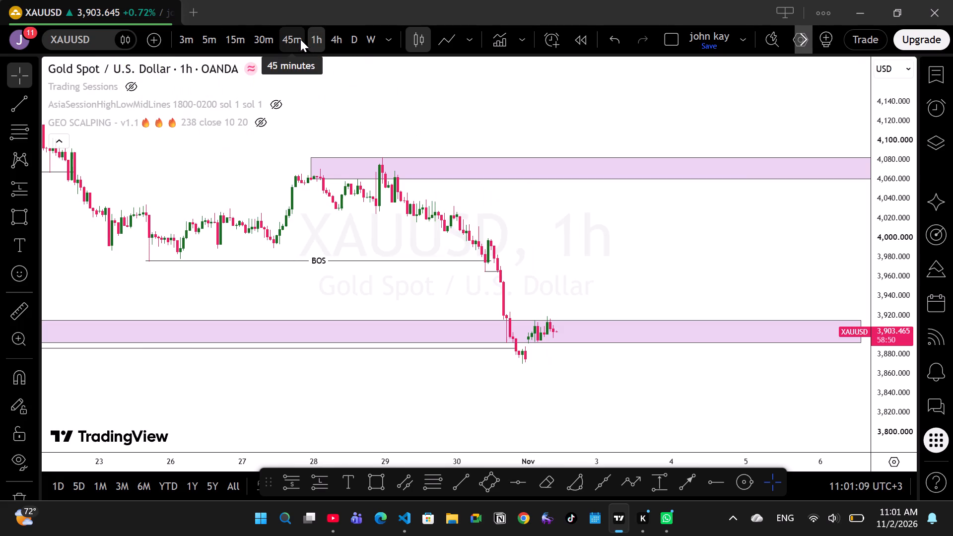
click(299, 38)
right_click(601, 238)
click(609, 123)
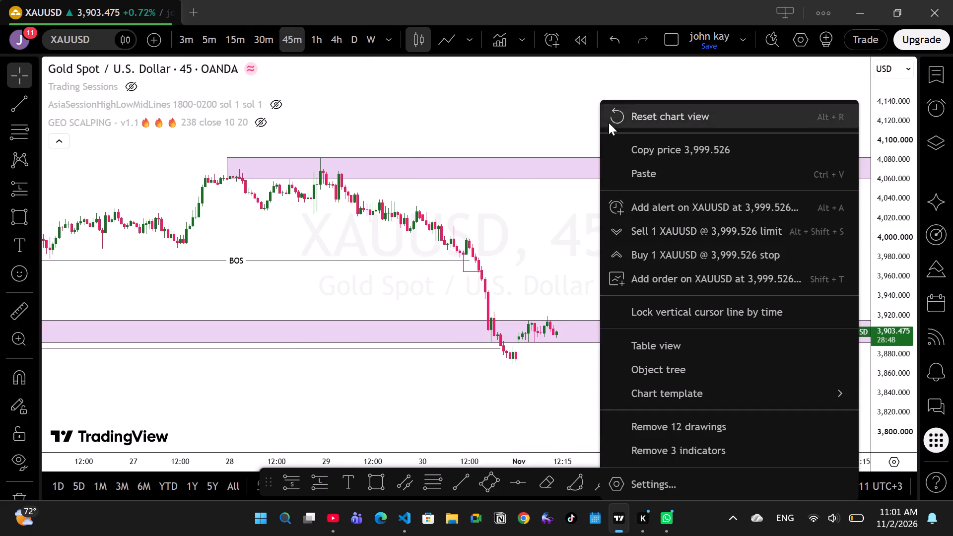
scroll(753, 255, down, 20)
scroll(753, 255, down, 20)
scroll(753, 255, down, 15)
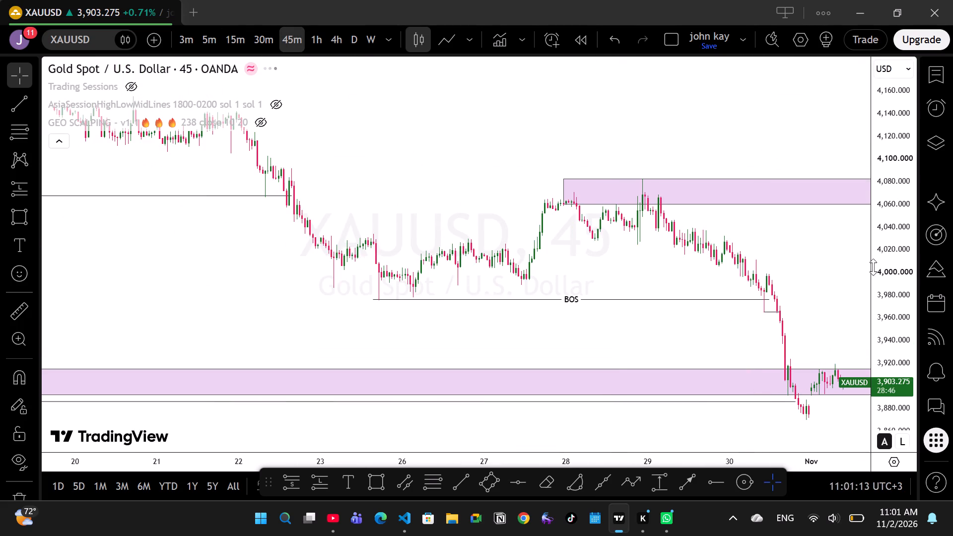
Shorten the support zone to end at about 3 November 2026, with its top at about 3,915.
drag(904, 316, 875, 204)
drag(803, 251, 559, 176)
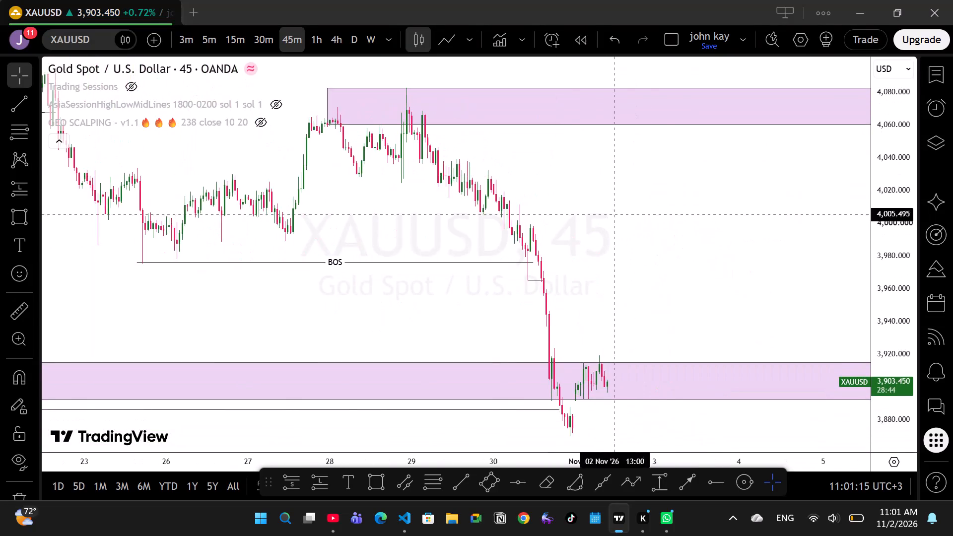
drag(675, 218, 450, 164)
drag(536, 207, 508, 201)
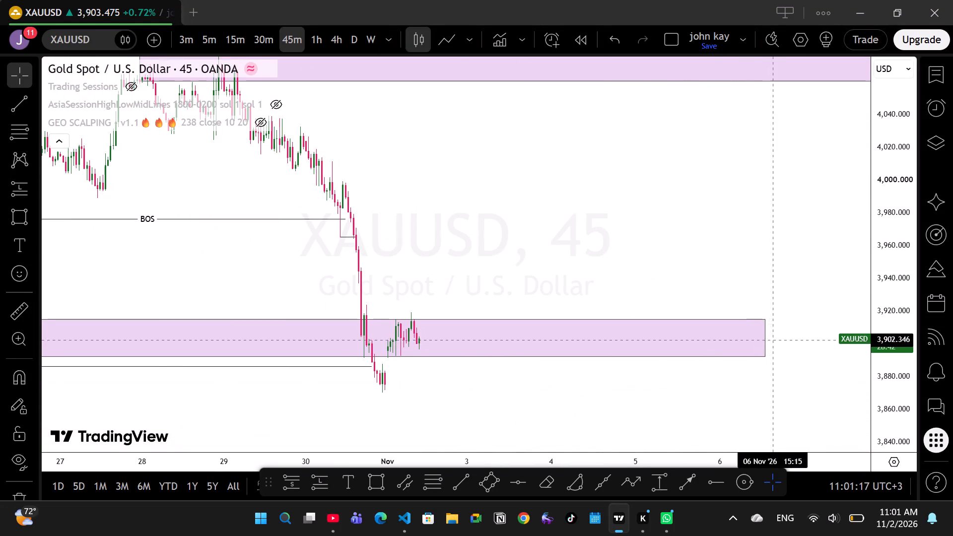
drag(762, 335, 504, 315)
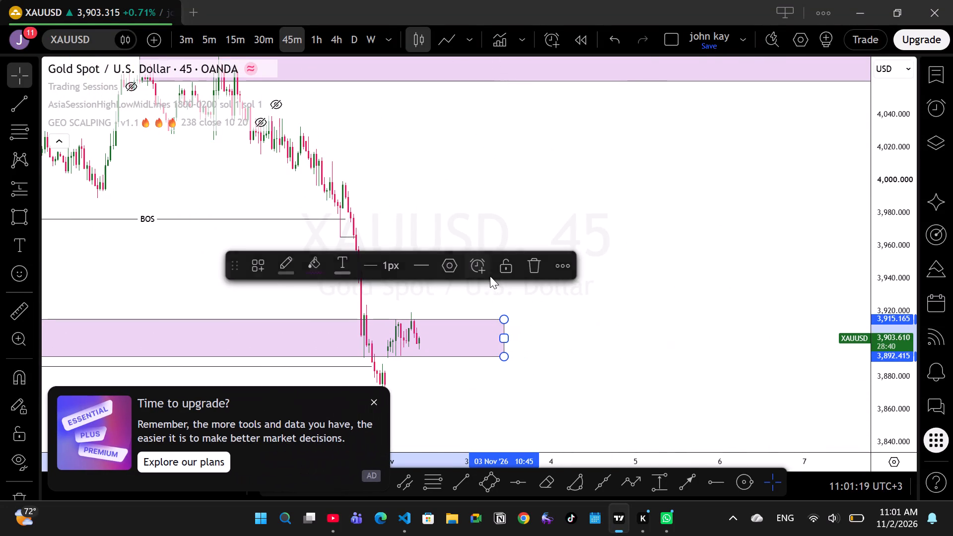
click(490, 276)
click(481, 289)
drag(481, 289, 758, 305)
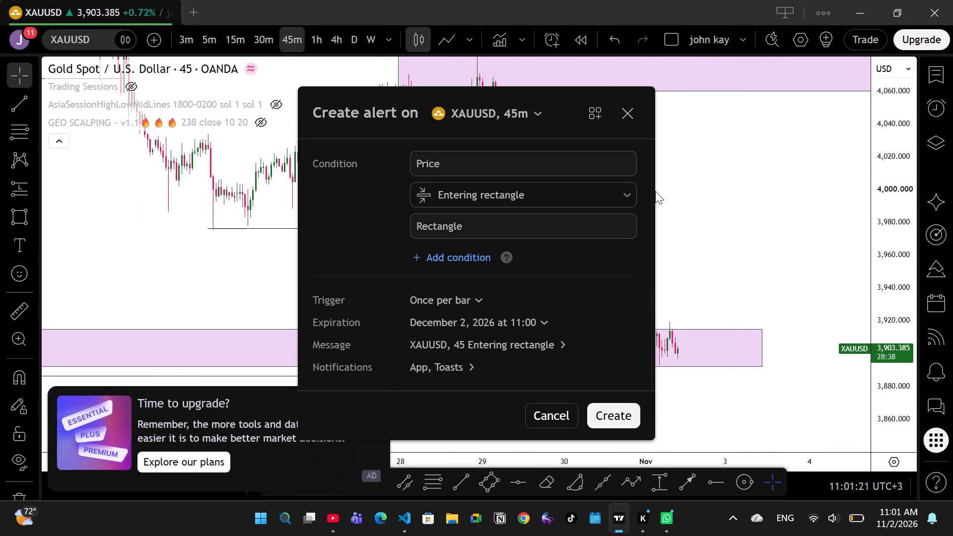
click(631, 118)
Resize the support zone to span about 3,897 to 3,917 and end at the latest candle on 2 November 2026.
drag(722, 228, 751, 226)
scroll(764, 223, up, 2)
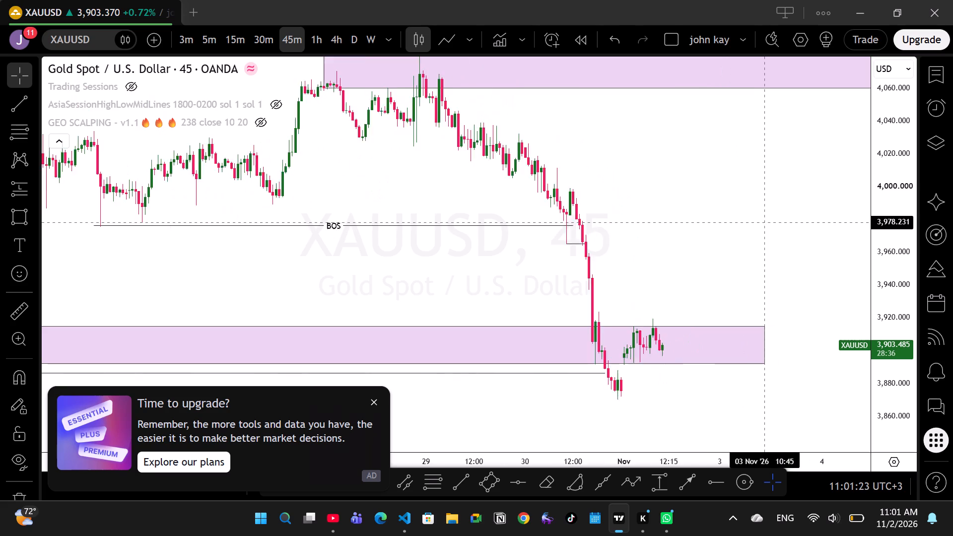
scroll(764, 223, up, 2)
drag(670, 237, 796, 237)
drag(773, 263, 585, 231)
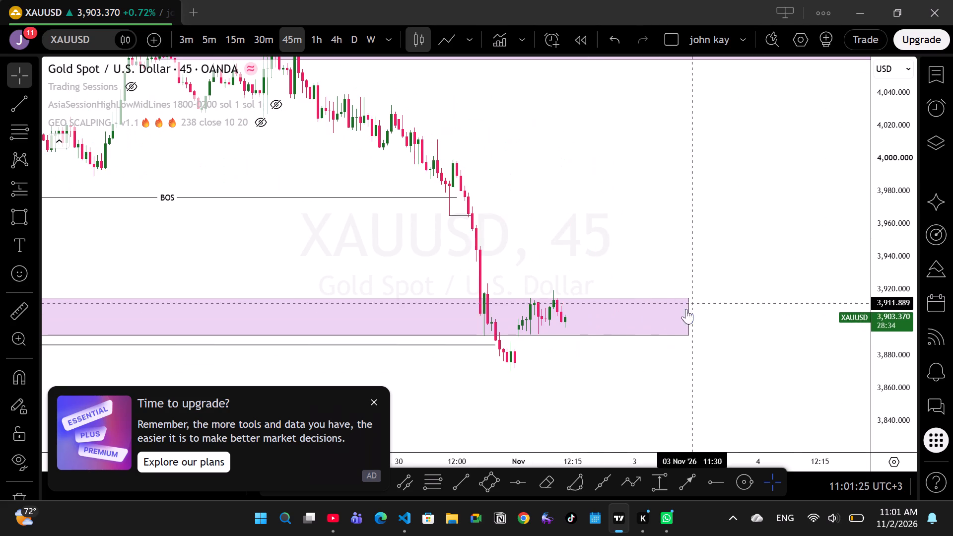
drag(690, 297, 601, 294)
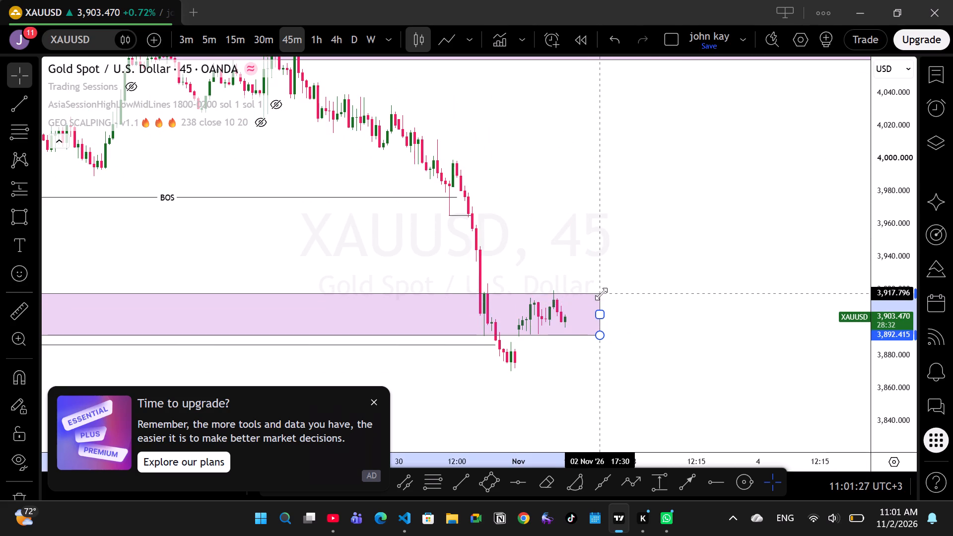
drag(601, 294, 595, 295)
drag(594, 333, 561, 320)
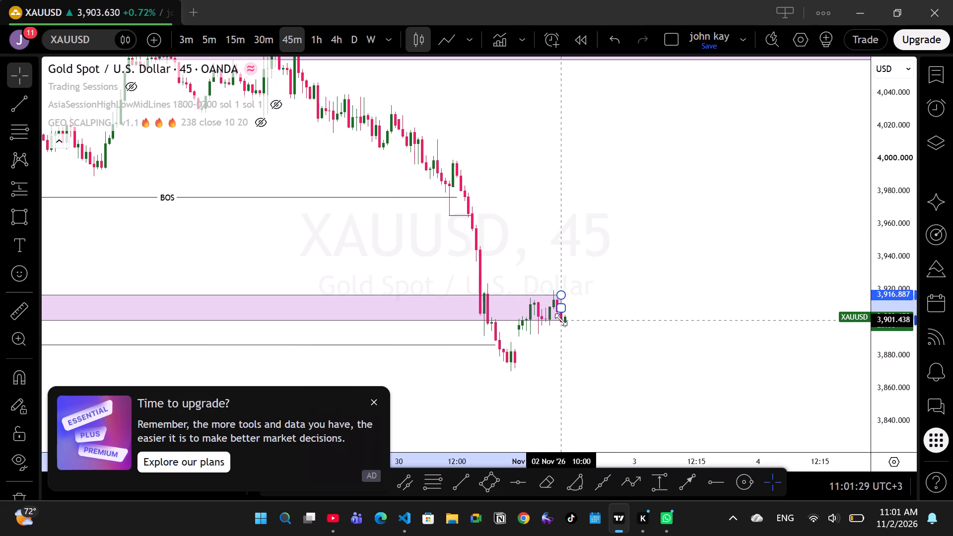
drag(561, 320, 564, 327)
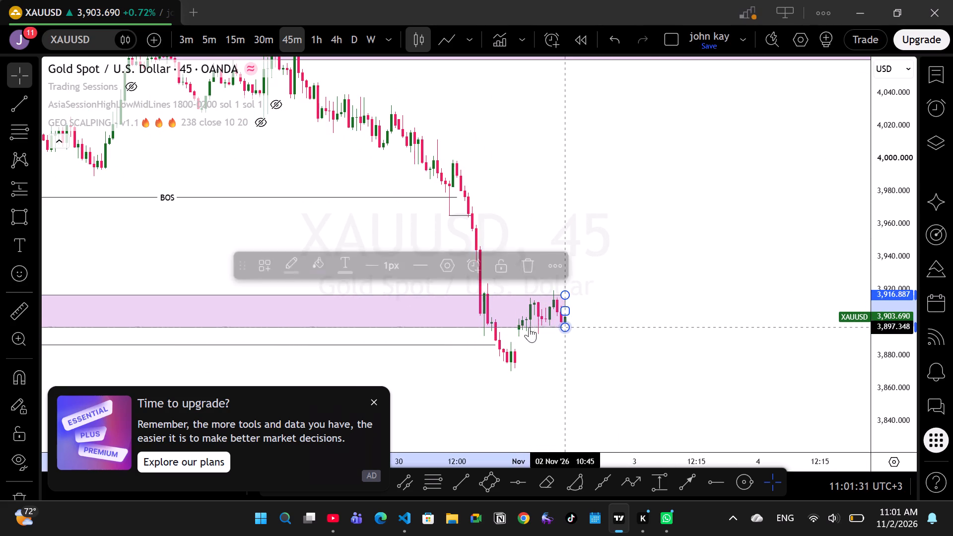
Extend the line beneath the support zone to the breaking candle at about 3,886 on 30 October 2026.
drag(495, 346, 500, 346)
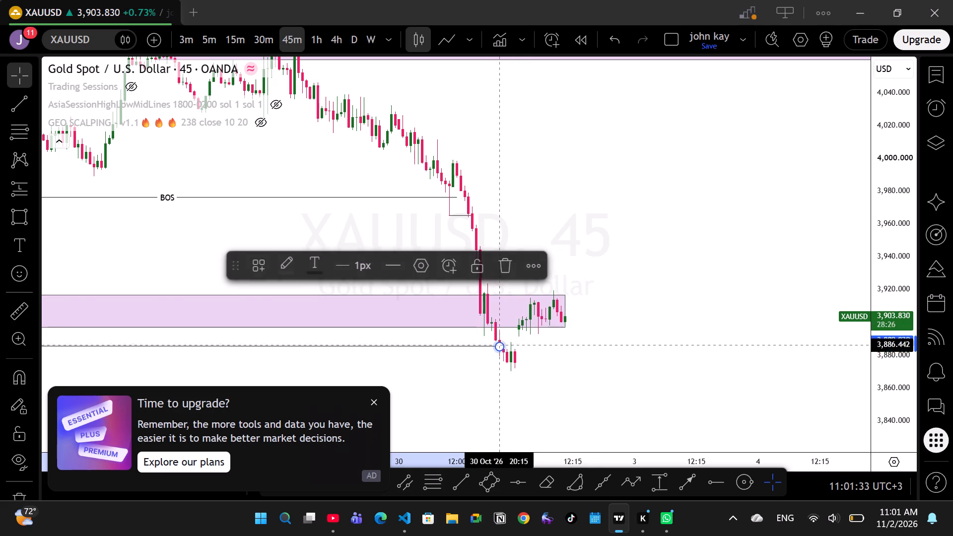
click(578, 253)
Move the left end of the upper BOS line onto the swing-low wick at about 3,976.
drag(580, 252, 843, 285)
drag(432, 269, 598, 301)
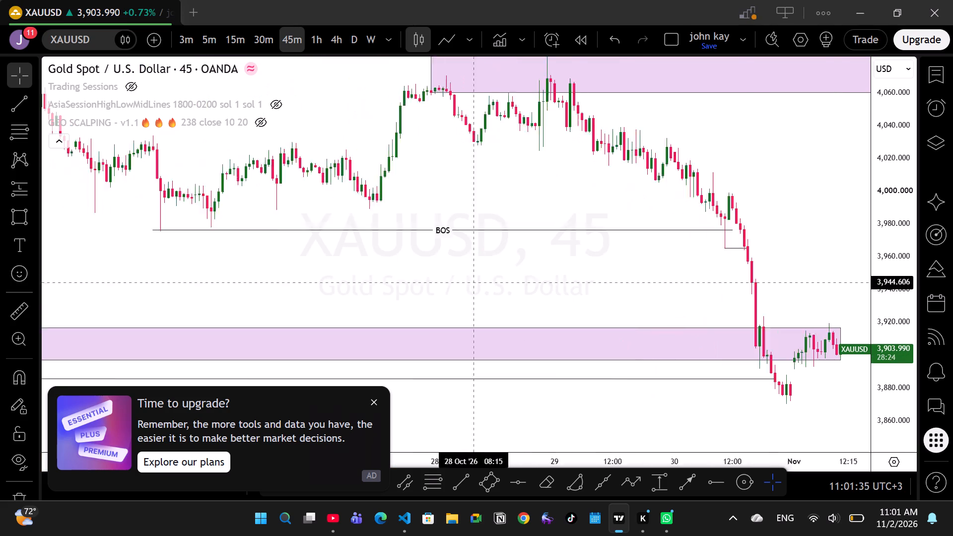
drag(598, 301, 631, 301)
drag(890, 313, 872, 221)
drag(684, 311, 583, 311)
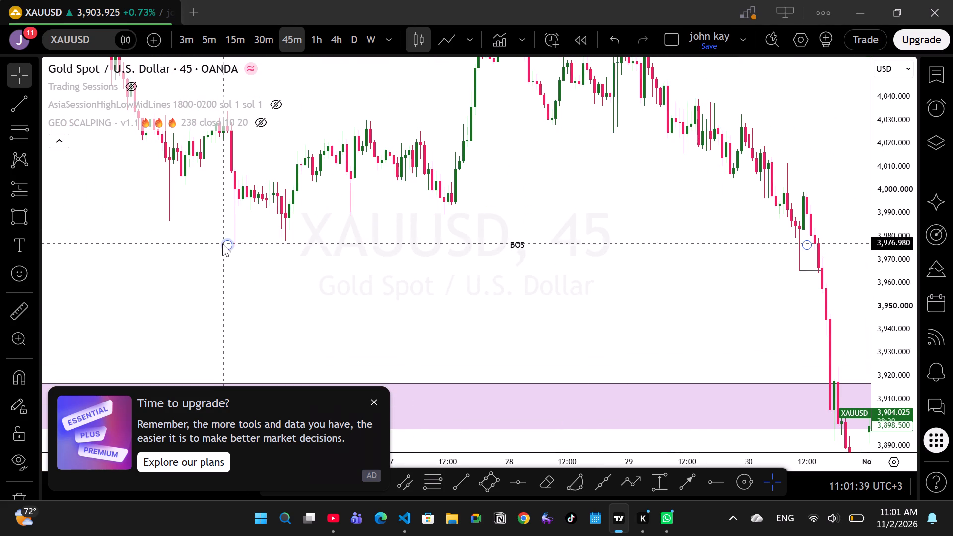
drag(223, 244, 234, 245)
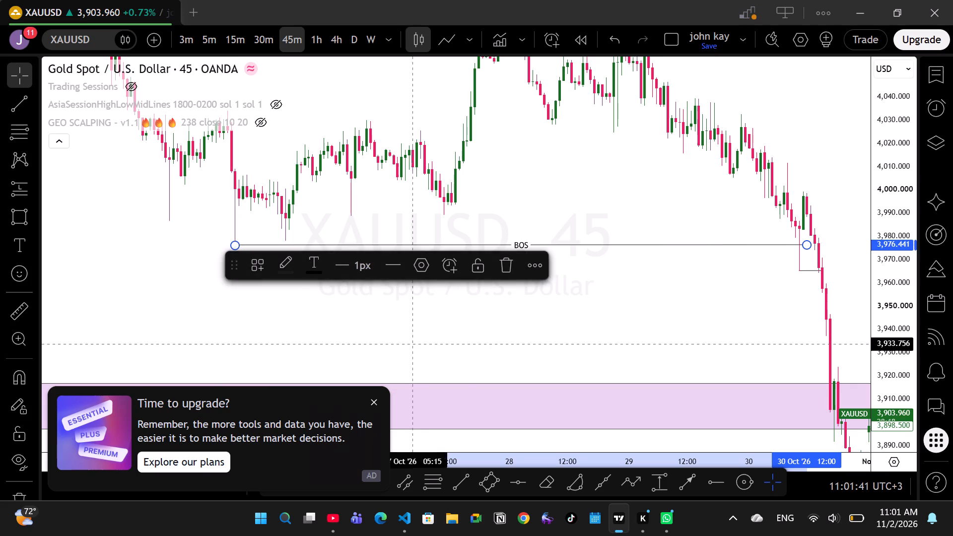
click(482, 351)
Extend the right end of that BOS line to the breaking candle on 30 October 2026, at about 3,976.
drag(675, 348, 350, 343)
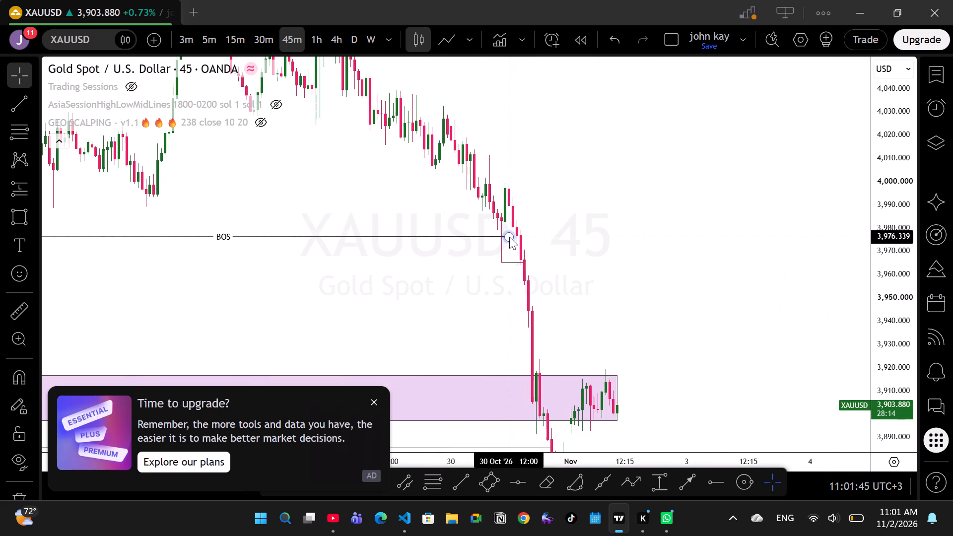
drag(509, 237, 521, 239)
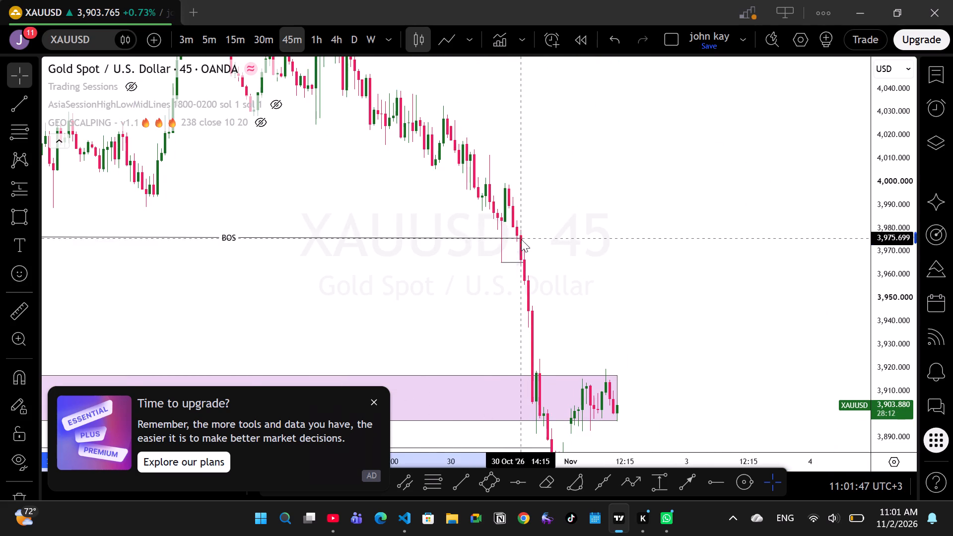
drag(521, 239, 520, 238)
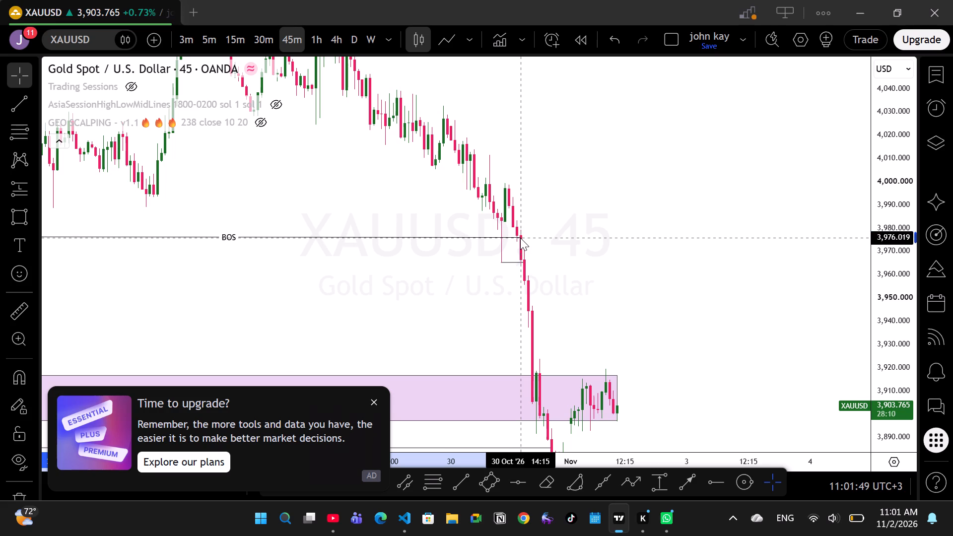
drag(520, 238, 521, 238)
drag(521, 238, 519, 236)
click(634, 272)
Examine the 45-minute price action around the BOS lines, the support zone and the supply zone above.
drag(683, 313, 831, 342)
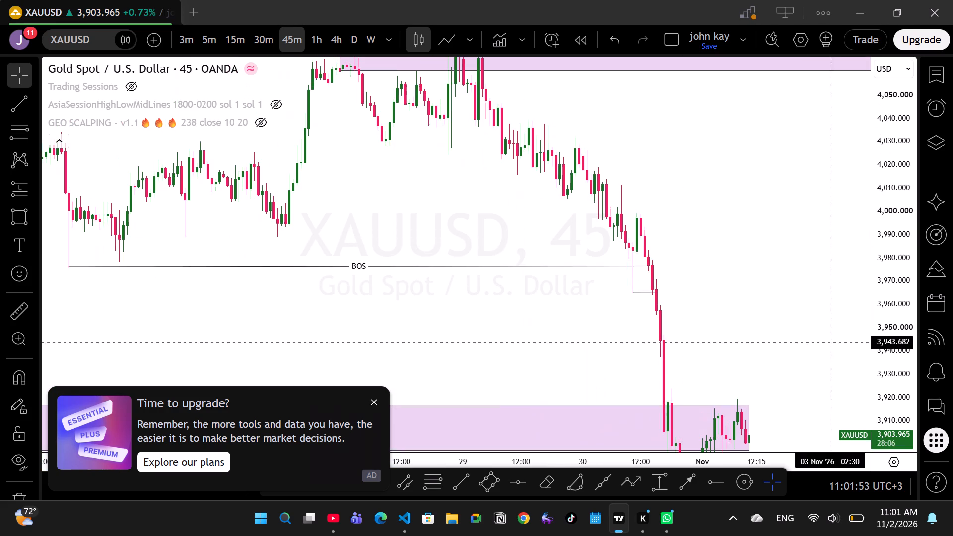
drag(876, 364, 885, 332)
drag(742, 294, 756, 248)
scroll(759, 243, down, 20)
scroll(759, 243, down, 18)
drag(905, 218, 892, 263)
drag(775, 306, 762, 306)
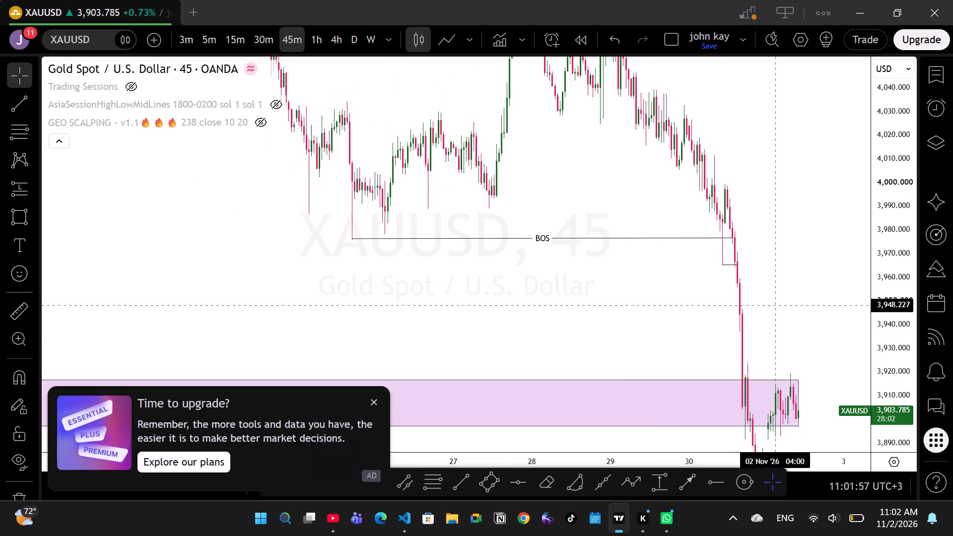
drag(762, 306, 559, 248)
scroll(677, 236, up, 20)
scroll(677, 236, up, 10)
drag(606, 238, 851, 247)
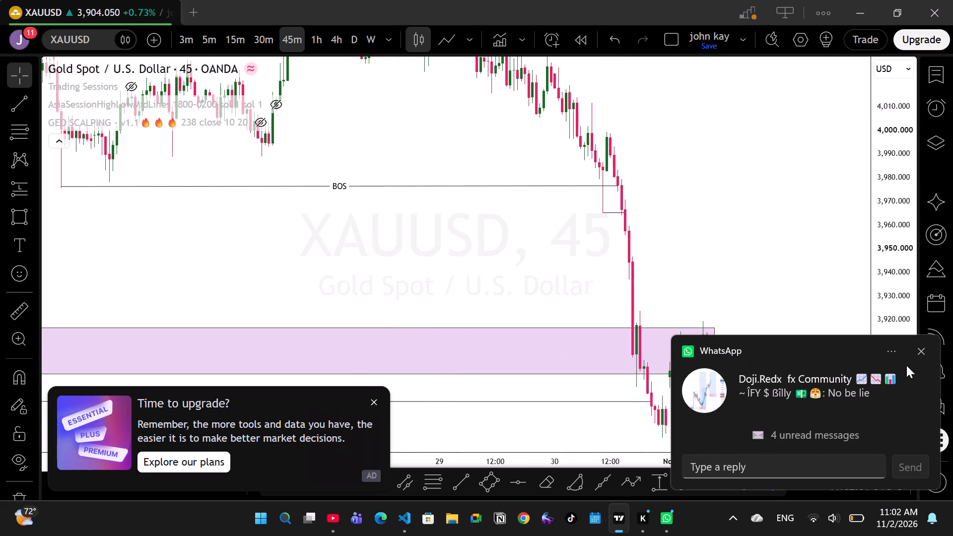
click(923, 348)
drag(186, 248, 206, 256)
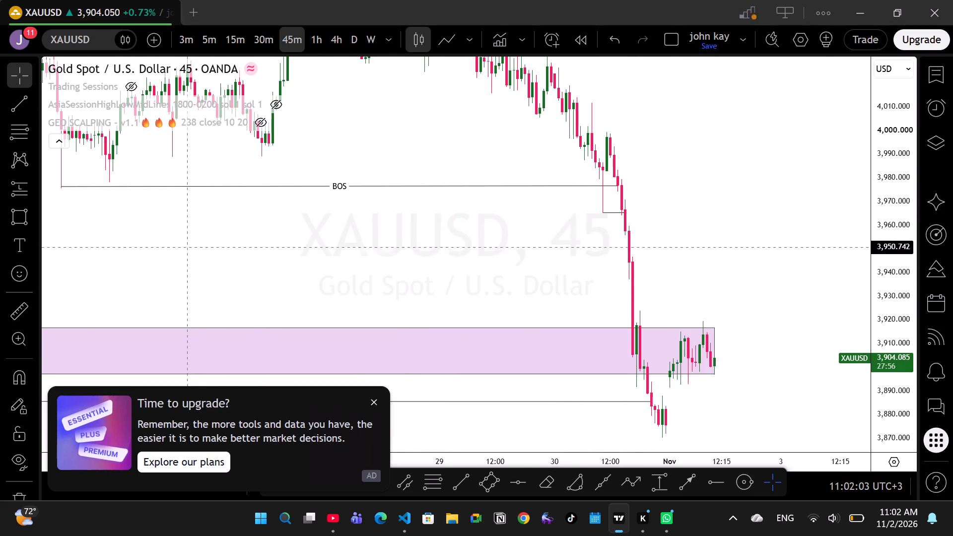
drag(206, 256, 870, 220)
drag(202, 252, 952, 255)
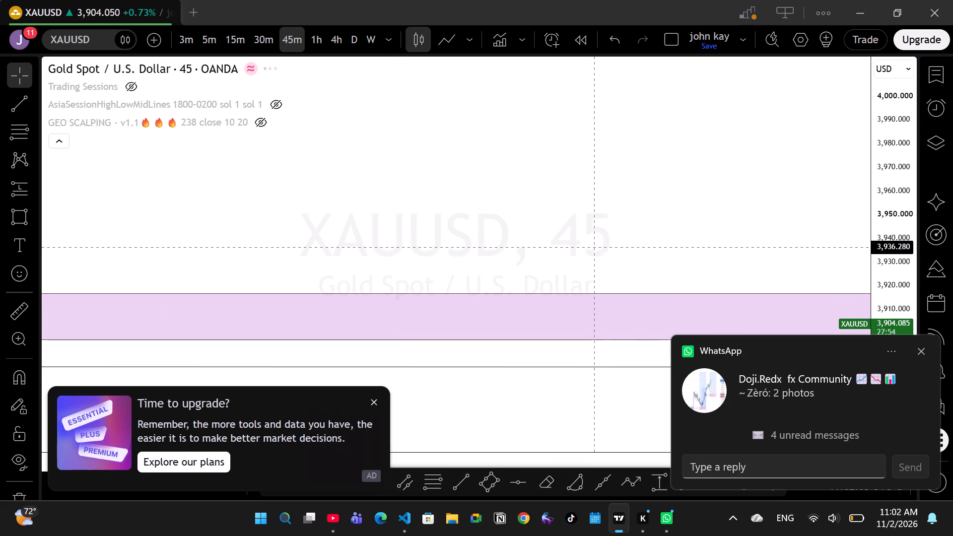
scroll(592, 256, down, 20)
scroll(592, 256, down, 20)
scroll(592, 256, down, 20)
scroll(380, 217, down, 20)
scroll(380, 217, down, 20)
scroll(380, 217, down, 20)
scroll(461, 186, down, 20)
scroll(461, 186, down, 20)
scroll(461, 186, down, 20)
scroll(523, 178, down, 20)
scroll(523, 178, down, 20)
scroll(523, 178, down, 20)
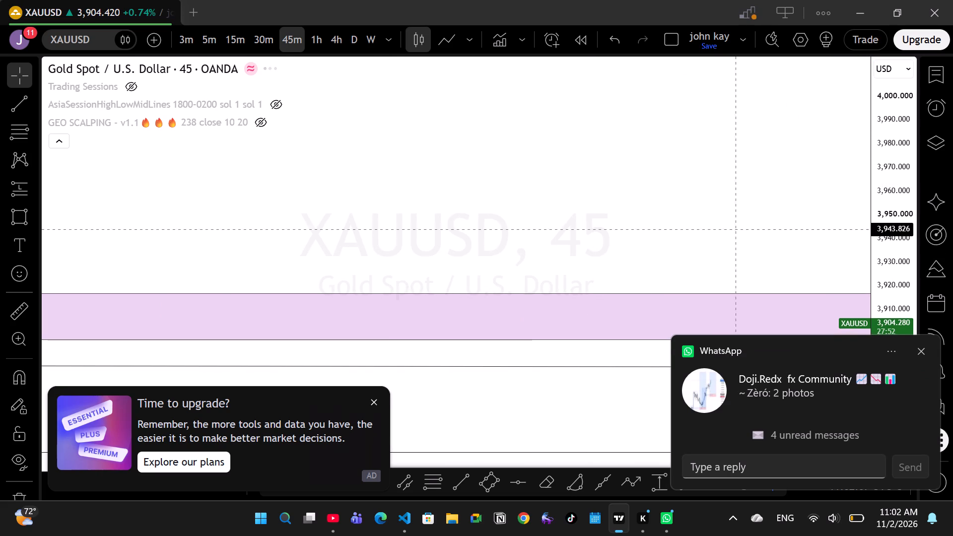
drag(704, 229, 0, 444)
scroll(343, 328, down, 20)
scroll(343, 328, down, 20)
scroll(343, 328, down, 20)
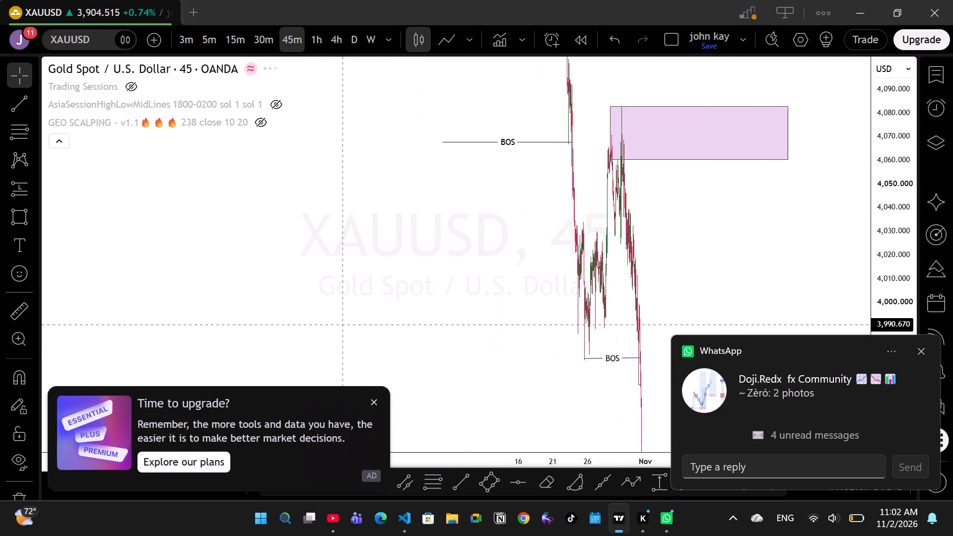
scroll(343, 326, down, 3)
Dismiss the WhatsApp notification, the upgrade advert and the ad-free plan offer covering the chart.
click(922, 353)
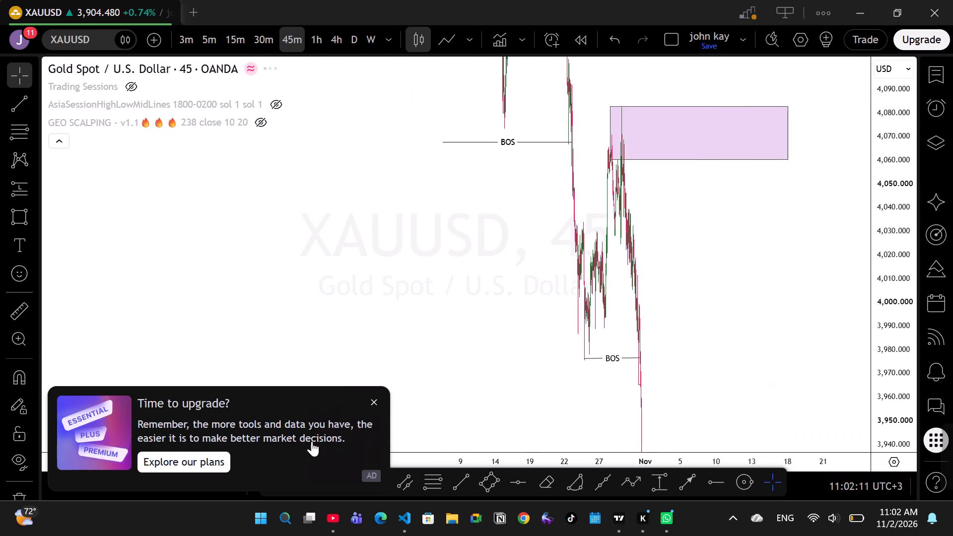
click(372, 402)
drag(359, 351, 551, 290)
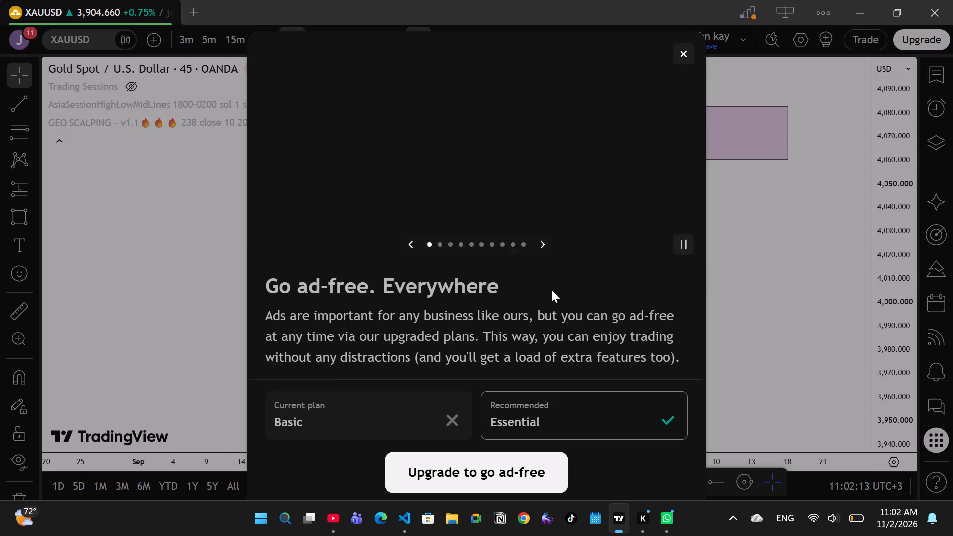
drag(551, 290, 554, 290)
click(683, 53)
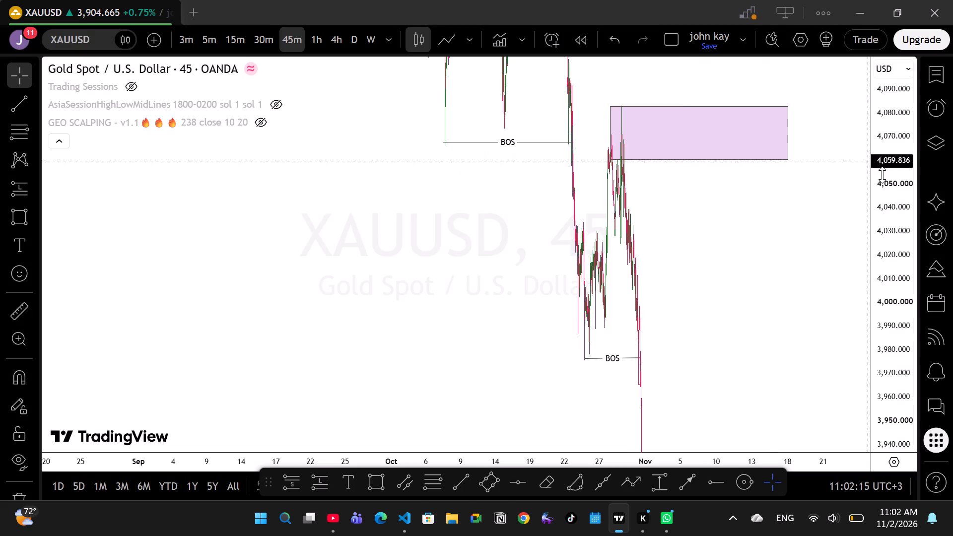
Look back through the 45-minute price history to January 2026, checking the marked structure lines and the origin of the support zone.
drag(879, 195, 923, 459)
drag(252, 237, 534, 315)
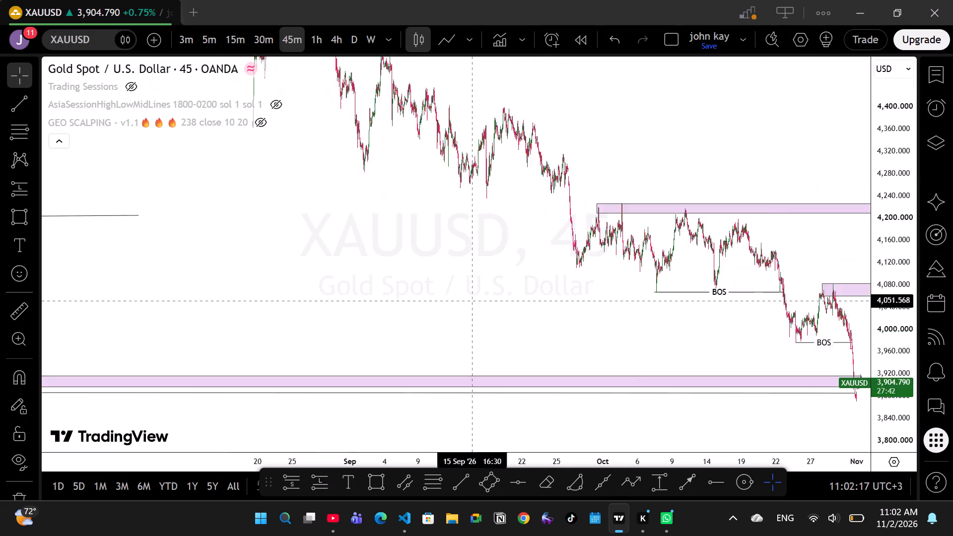
drag(534, 315, 655, 338)
drag(345, 297, 631, 262)
drag(351, 280, 645, 290)
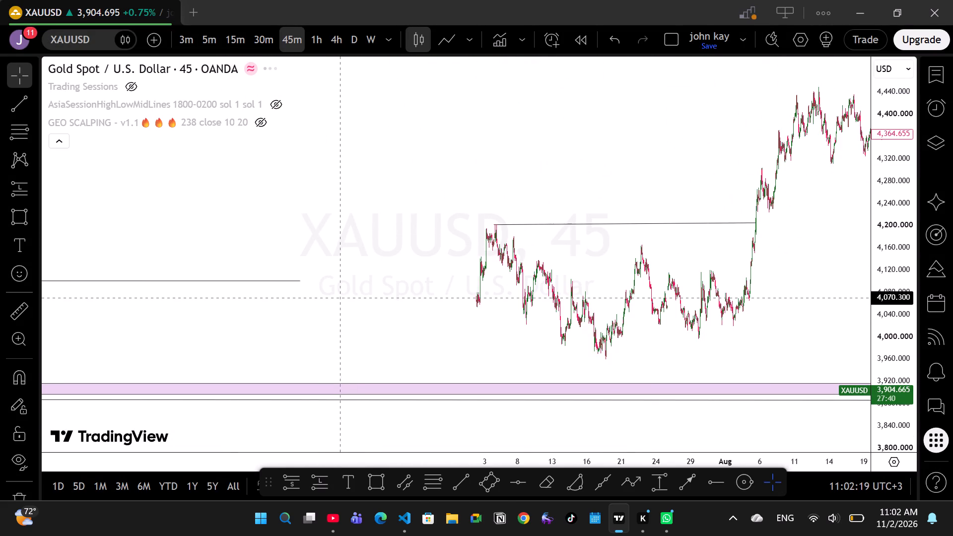
drag(307, 316, 685, 311)
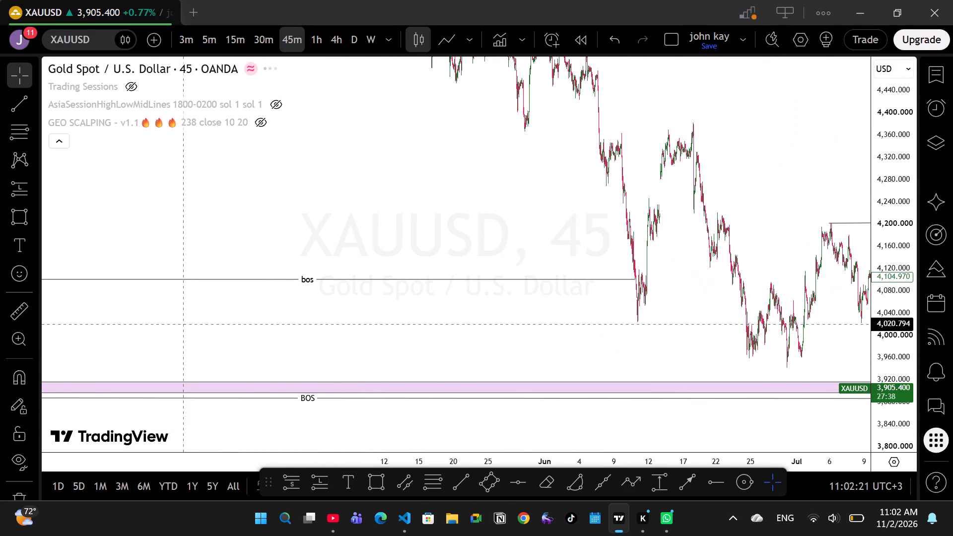
drag(183, 324, 688, 323)
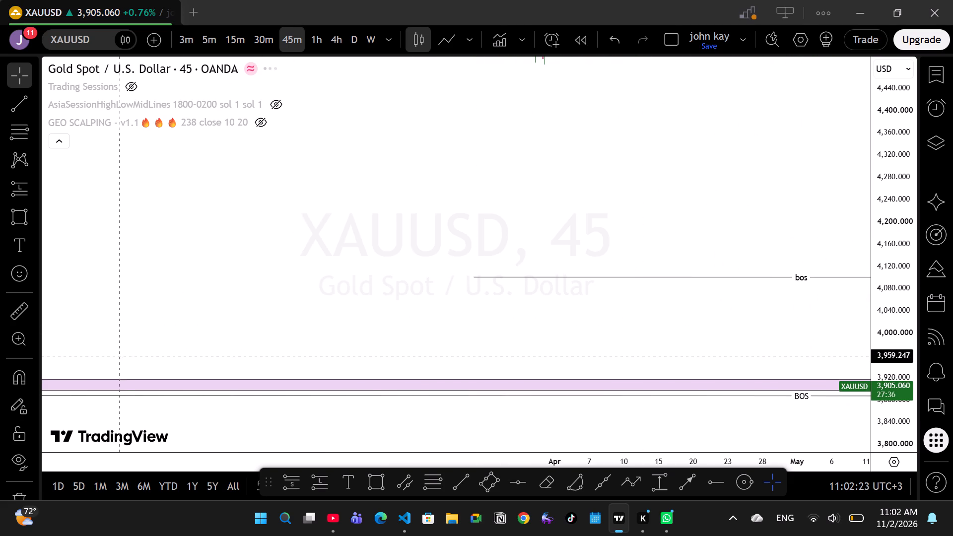
drag(162, 326, 214, 448)
drag(214, 446, 214, 445)
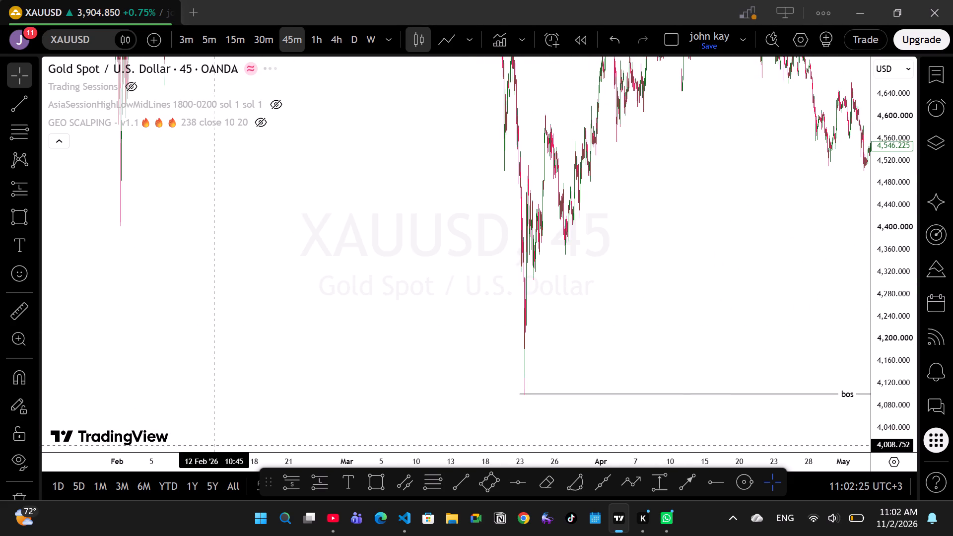
drag(214, 445, 684, 385)
drag(241, 329, 571, 435)
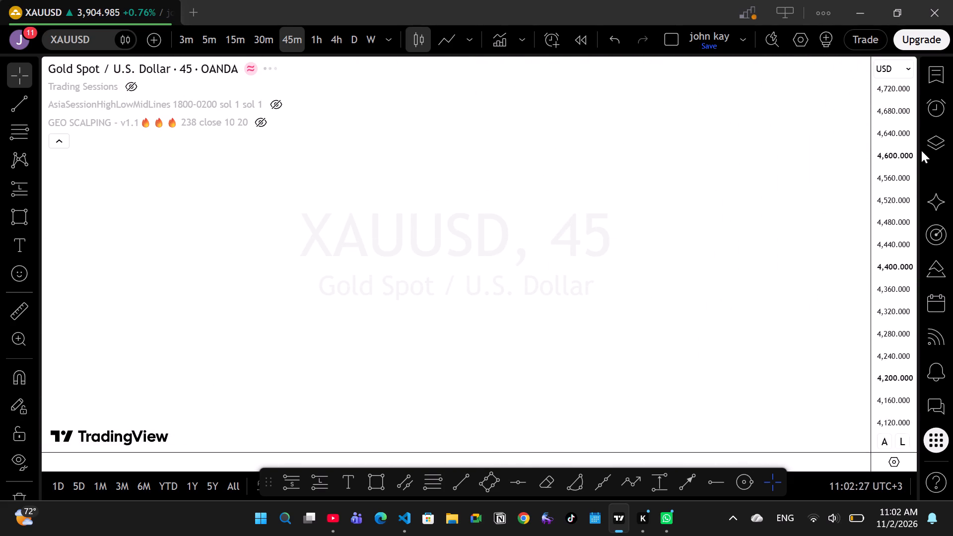
drag(896, 178, 890, 460)
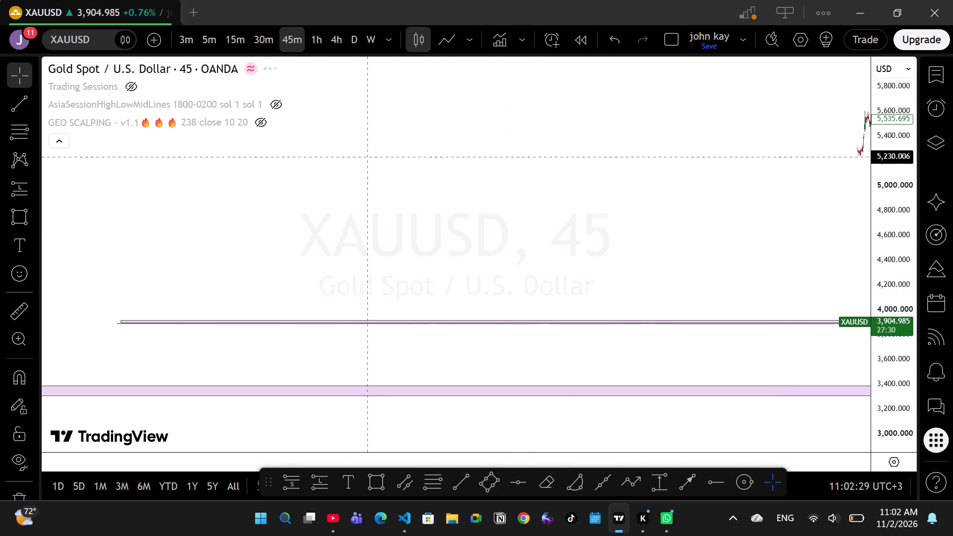
drag(375, 181, 454, 301)
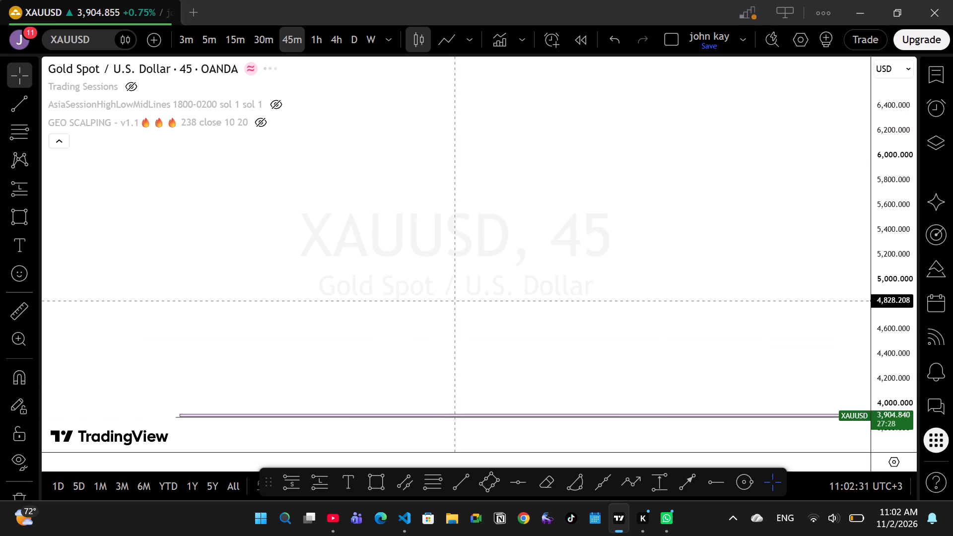
drag(519, 326, 214, 105)
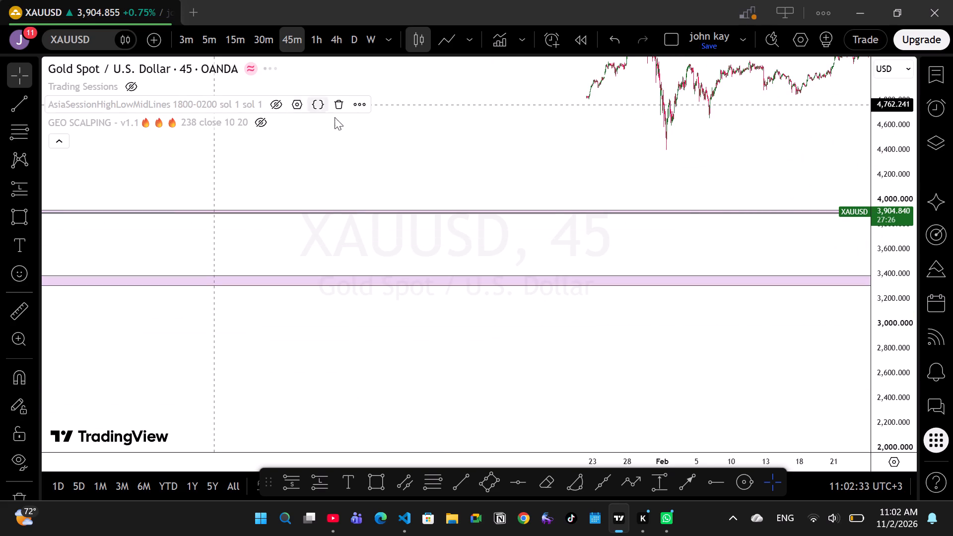
drag(262, 179, 336, 294)
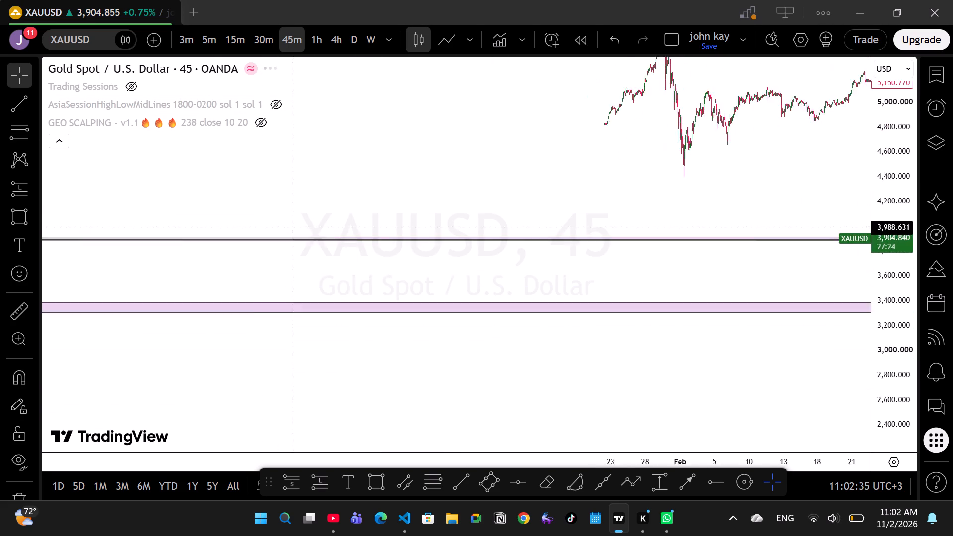
drag(336, 294, 721, 344)
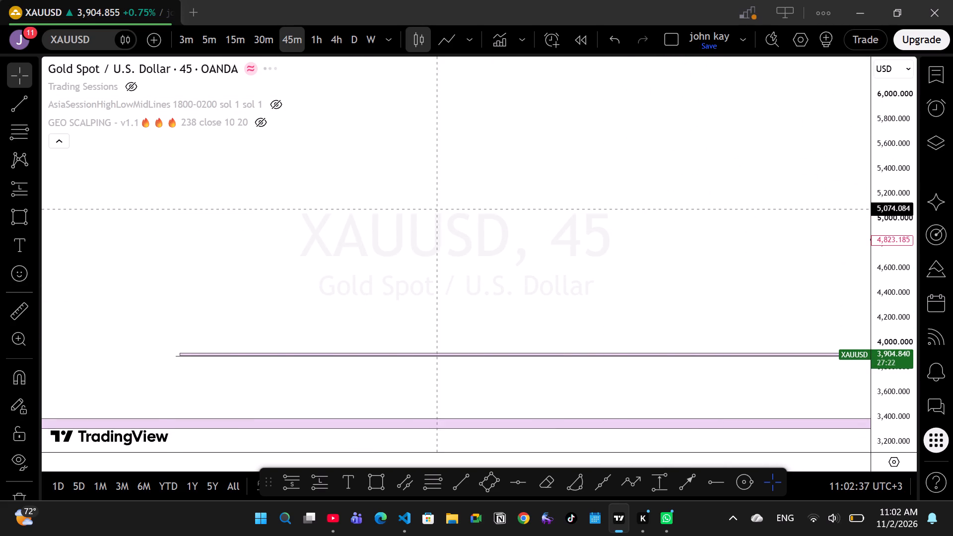
drag(618, 186, 725, 160)
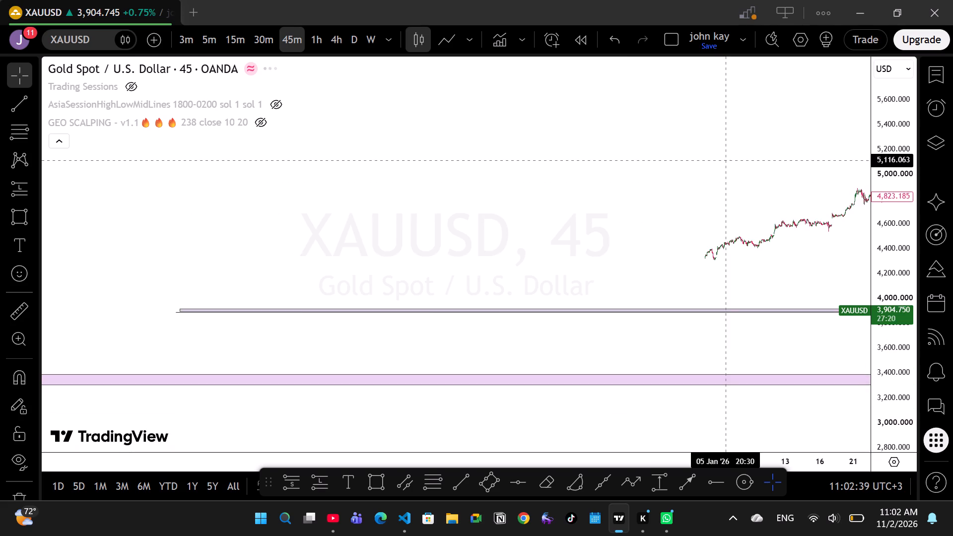
drag(725, 160, 745, 301)
drag(903, 365, 907, 305)
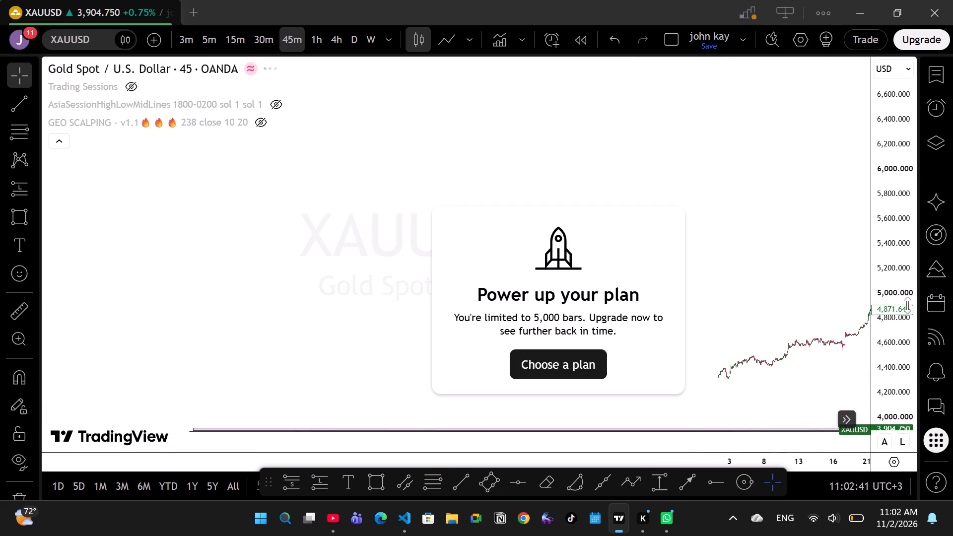
drag(907, 305, 906, 294)
drag(751, 250, 816, 150)
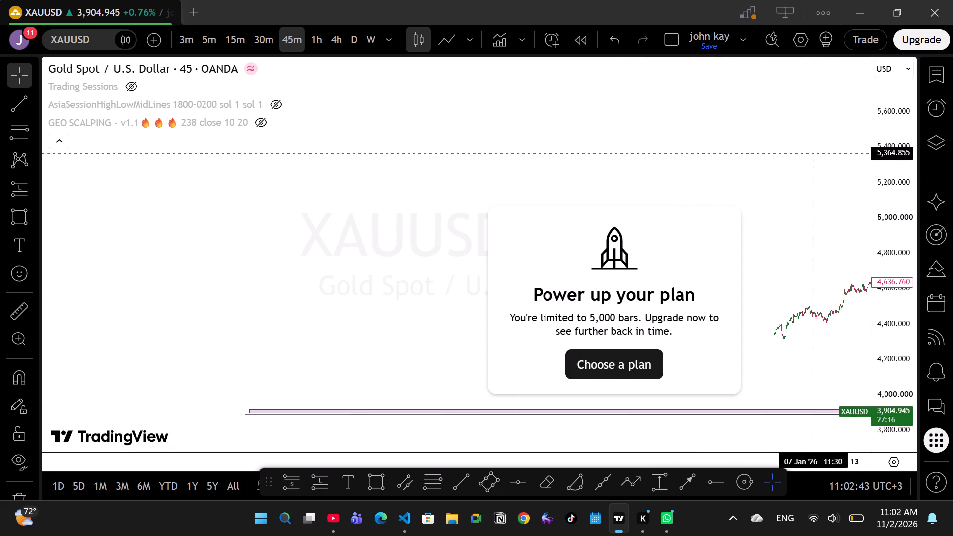
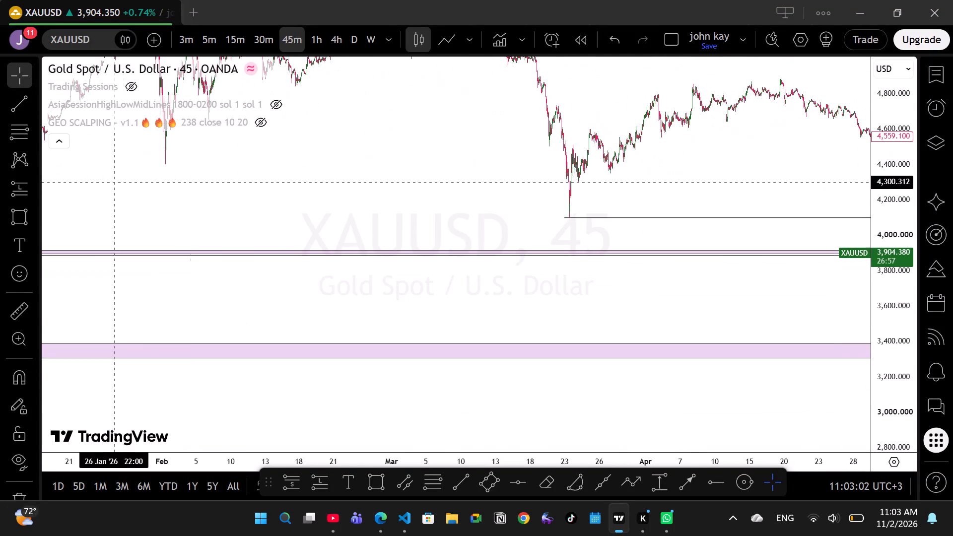
Review the 45-minute chart from January to November 2026, following the support zone and break-of-structure lines to the latest candles.
drag(349, 201, 749, 280)
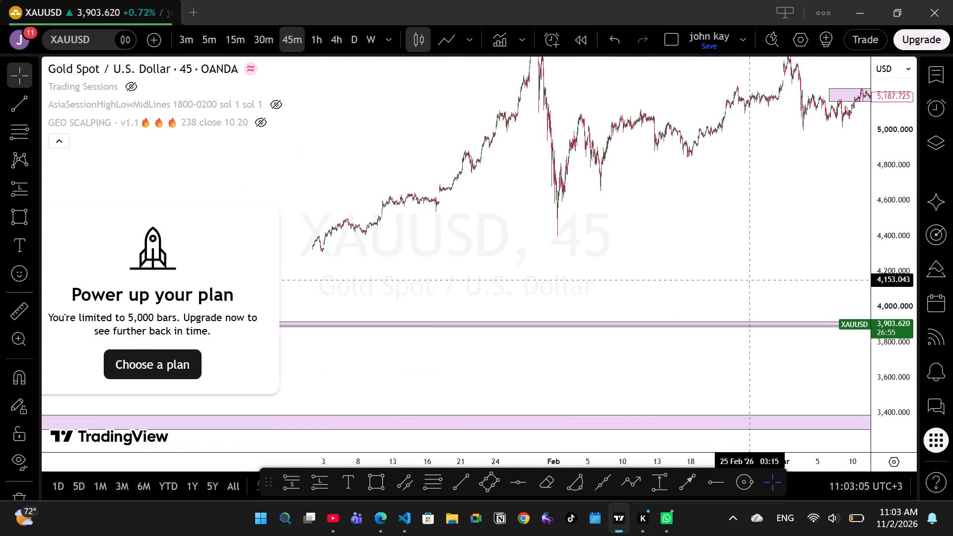
drag(749, 280, 749, 280)
drag(749, 280, 46, 282)
drag(496, 256, 493, 256)
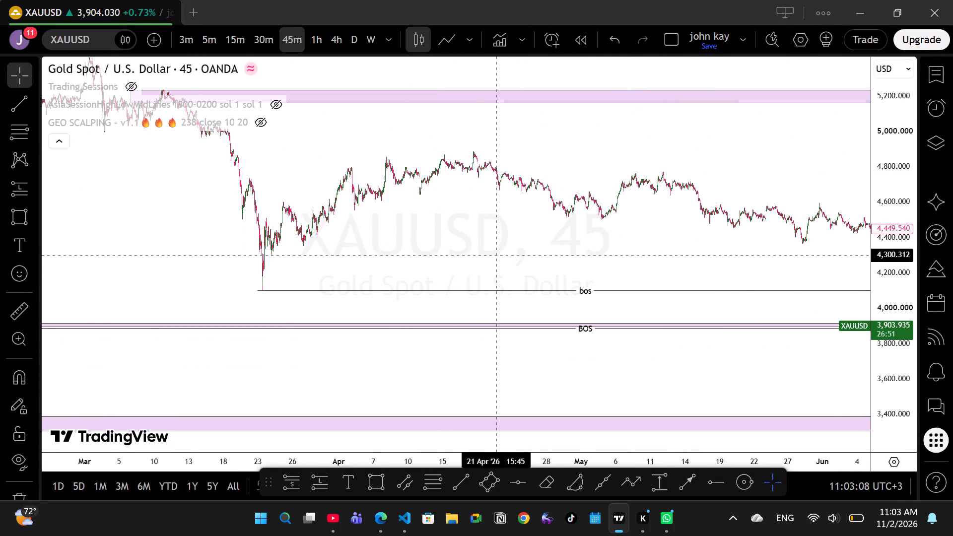
drag(493, 256, 29, 204)
drag(893, 317, 854, 116)
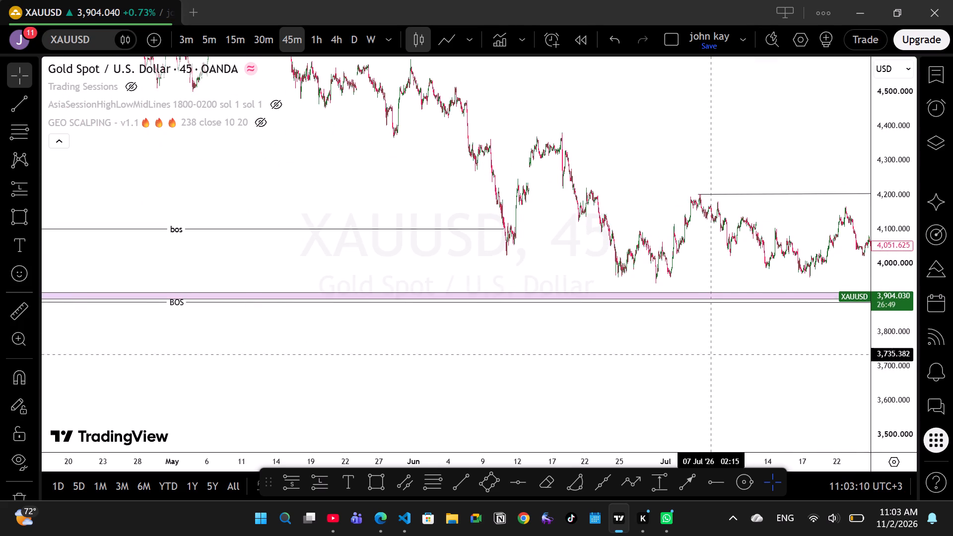
drag(715, 367, 340, 309)
drag(880, 347, 900, 231)
drag(798, 268, 360, 307)
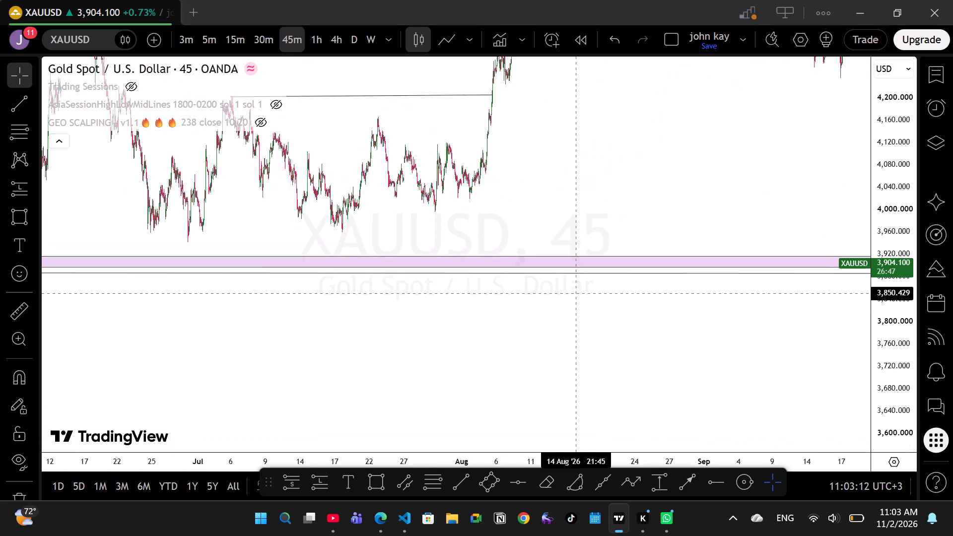
drag(360, 307, 262, 320)
drag(532, 231, 193, 0)
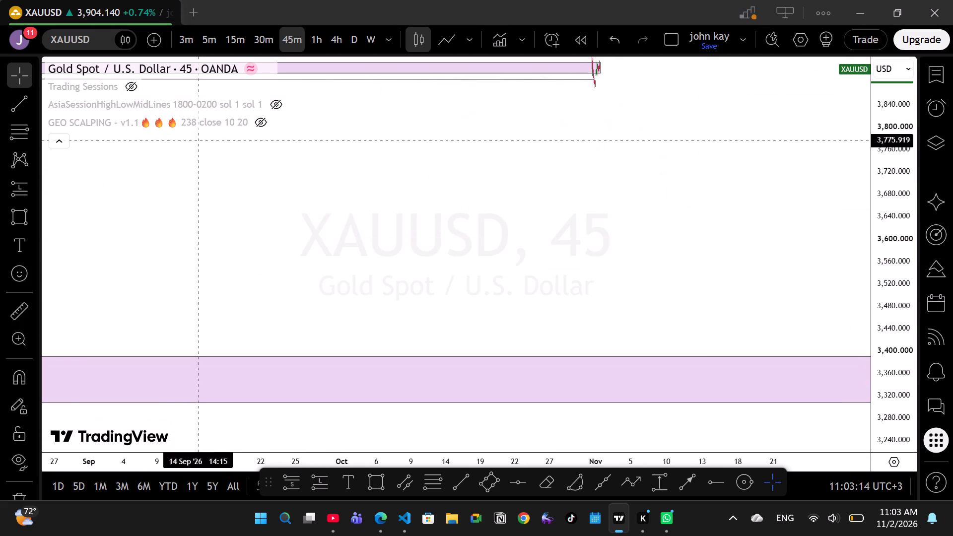
drag(436, 227, 518, 378)
drag(502, 324, 524, 413)
Delete the long support zone just above the line at about 3,886.
scroll(519, 369, up, 7)
drag(894, 340, 871, 273)
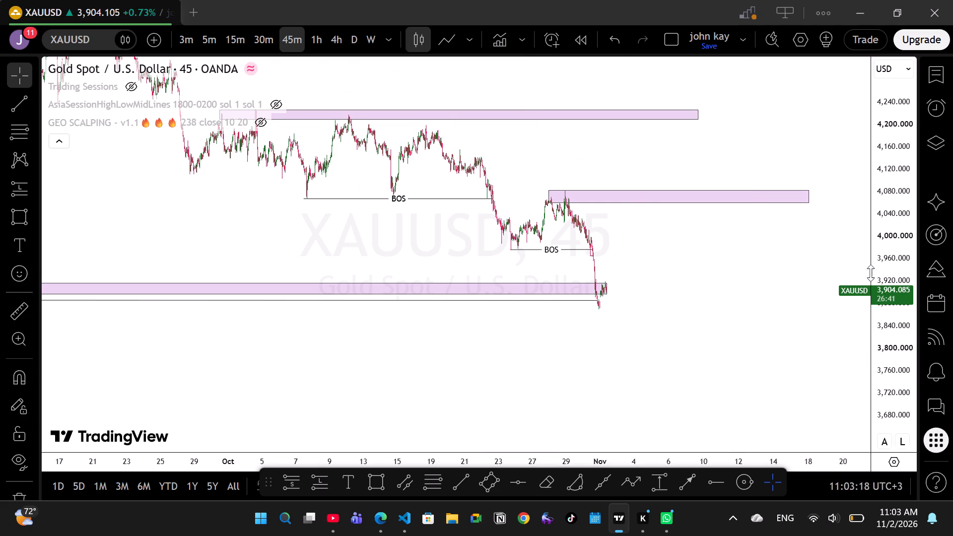
drag(871, 273, 848, 179)
scroll(667, 248, up, 17)
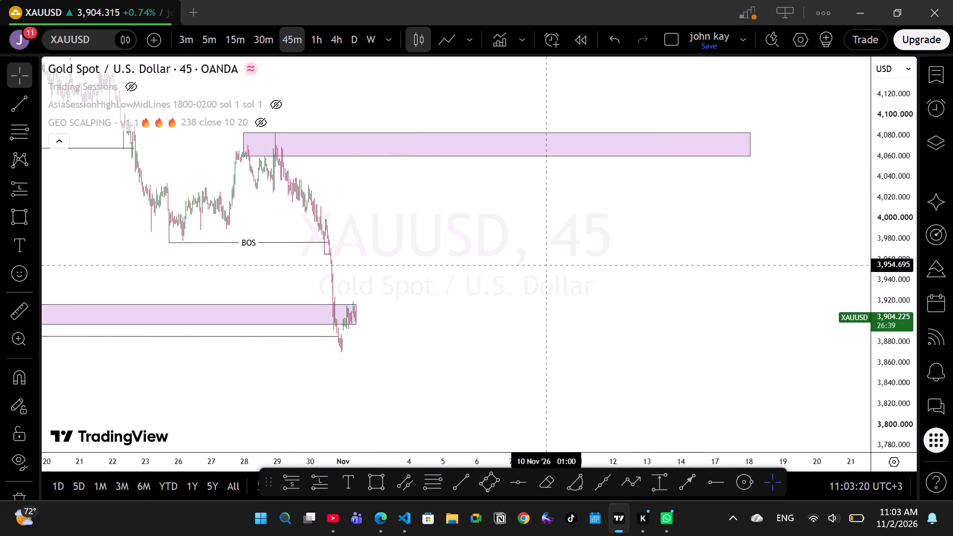
drag(546, 266, 793, 265)
scroll(551, 274, up, 5)
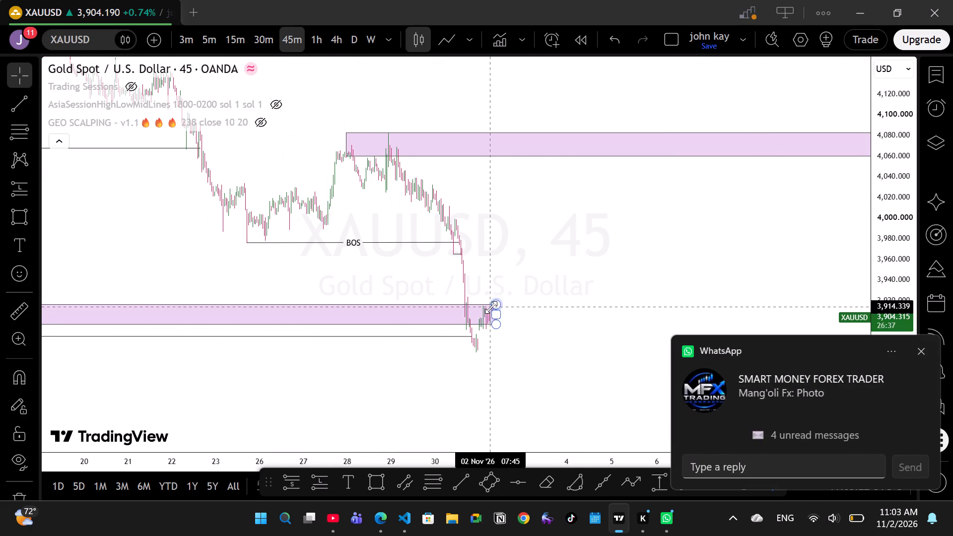
drag(491, 306, 477, 309)
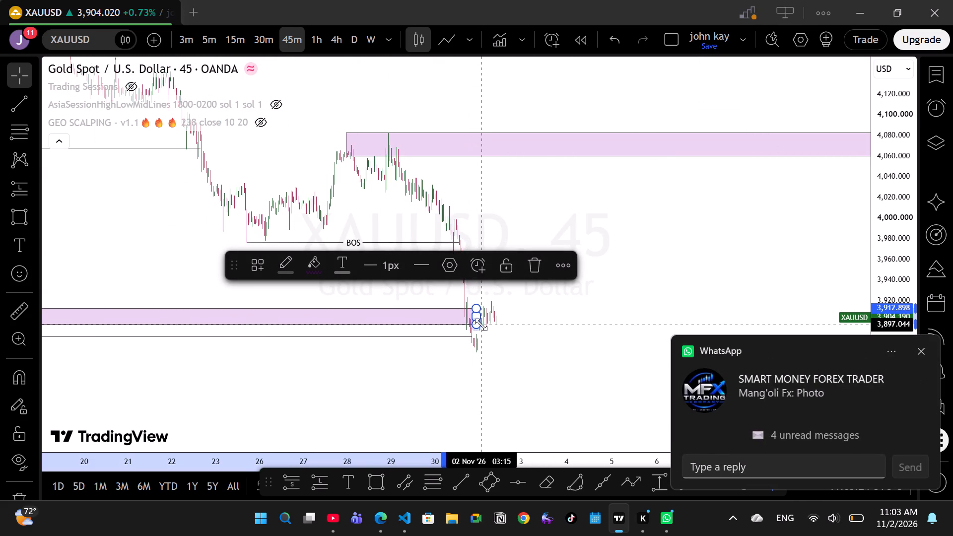
drag(481, 325, 475, 326)
drag(472, 314, 490, 309)
click(490, 309)
click(531, 266)
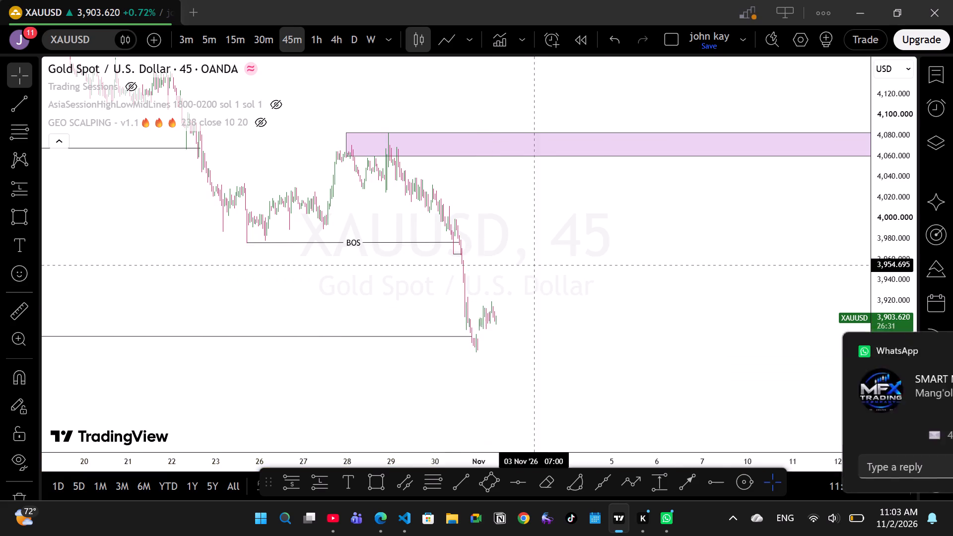
Draw a rectangle zone at the latest swing low, about 3,875 to 3,882, from 30 October to early 4 November 2026.
scroll(616, 271, up, 20)
drag(248, 282, 780, 301)
scroll(781, 294, up, 2)
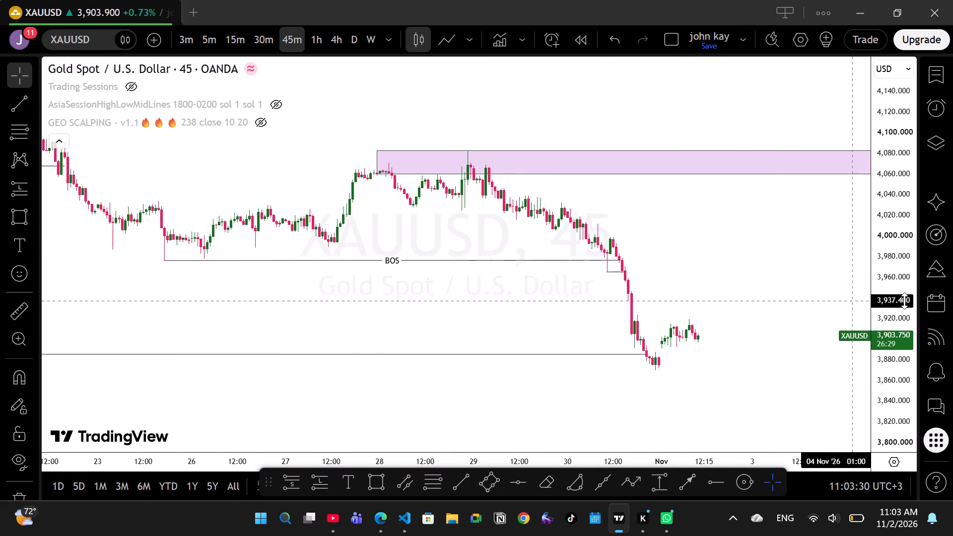
drag(892, 374, 865, 205)
drag(711, 365, 712, 282)
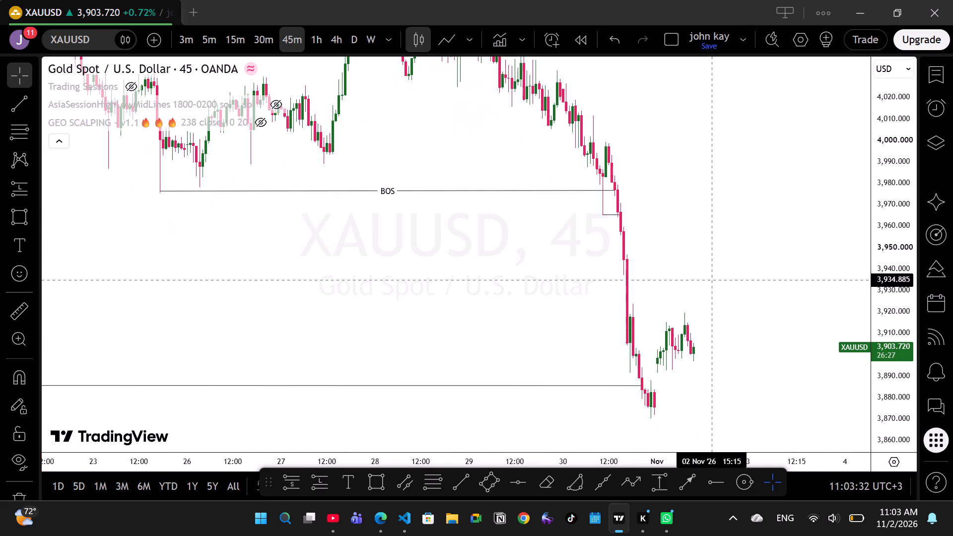
scroll(713, 280, up, 9)
drag(895, 196, 893, 242)
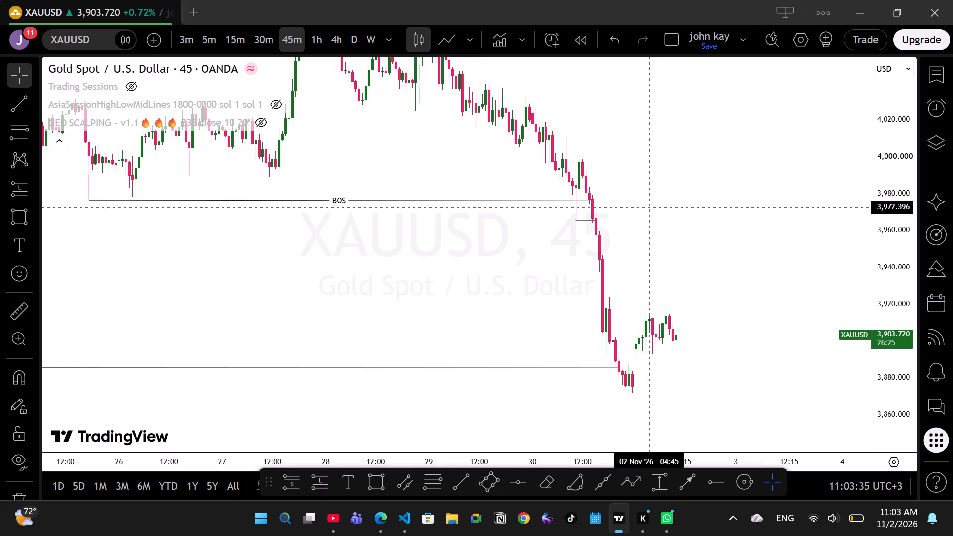
scroll(648, 208, down, 6)
scroll(752, 200, up, 2)
drag(421, 288, 643, 292)
scroll(631, 274, up, 8)
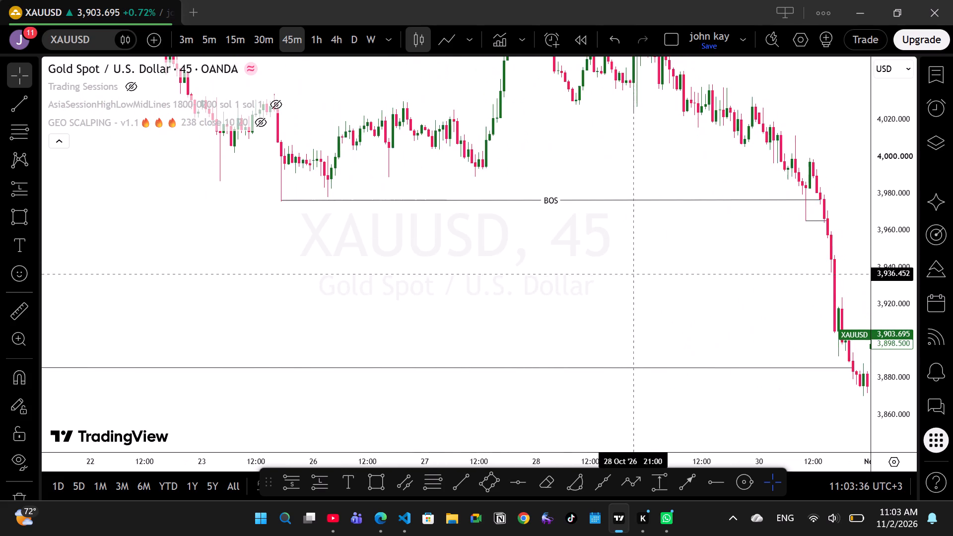
drag(606, 297, 185, 356)
drag(687, 322, 708, 255)
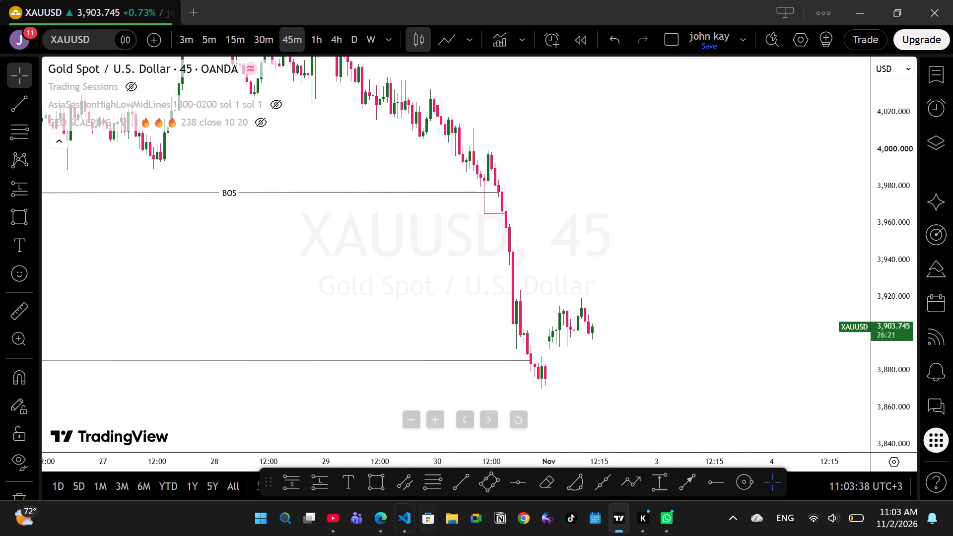
click(375, 481)
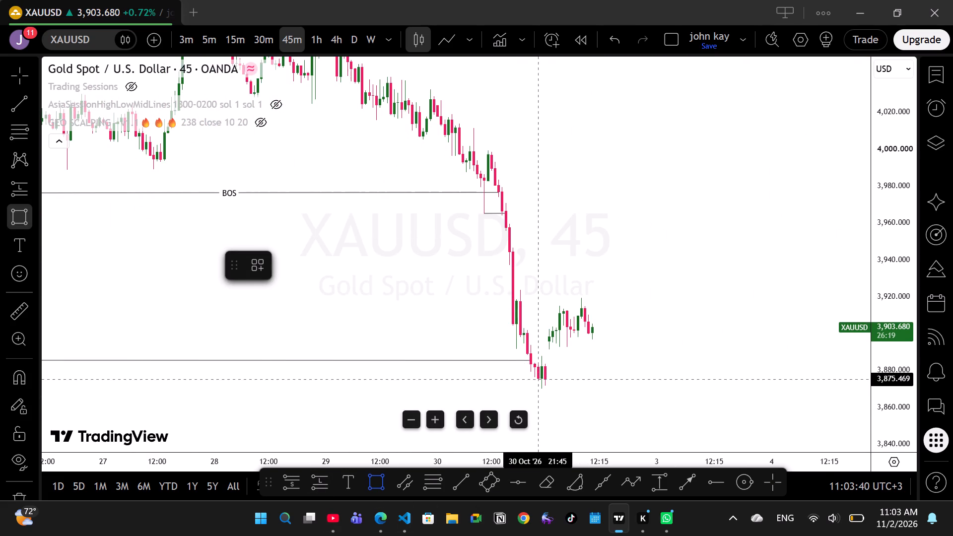
drag(539, 379, 784, 364)
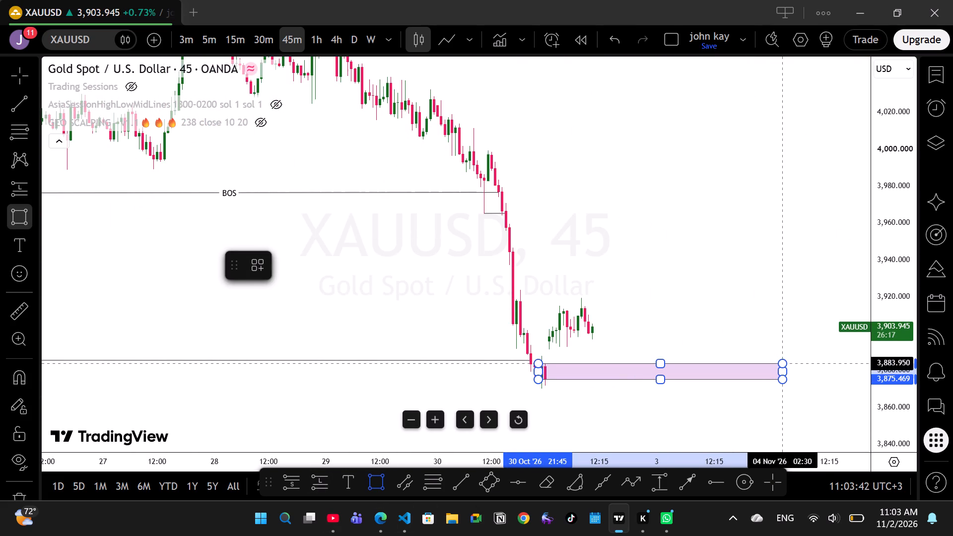
drag(784, 364, 784, 367)
click(782, 367)
click(735, 316)
drag(657, 312, 665, 316)
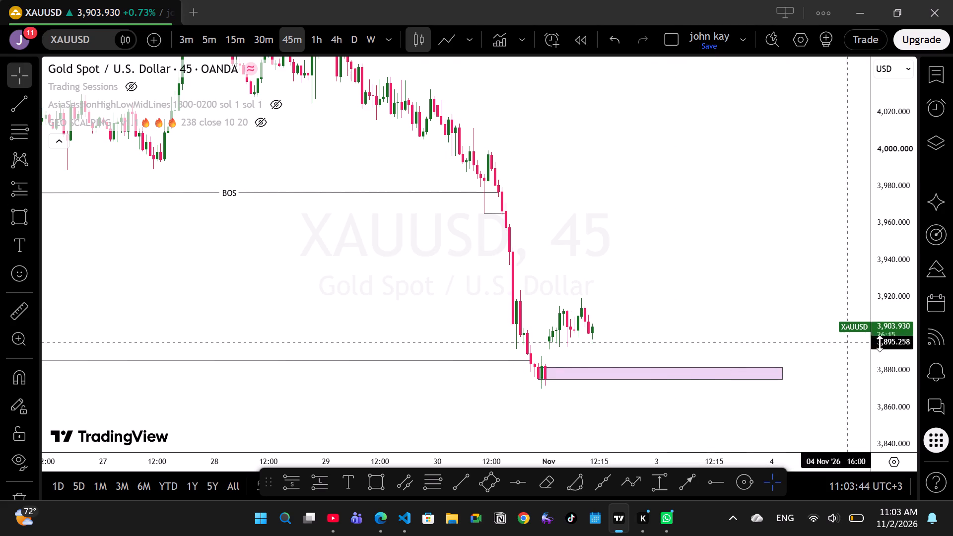
Draw a rectangle zone at the last pullback high before the sell-off, about 3,991 to 3,997, from 30 October to 3 November 2026.
drag(881, 372, 880, 308)
click(691, 316)
scroll(693, 310, up, 1)
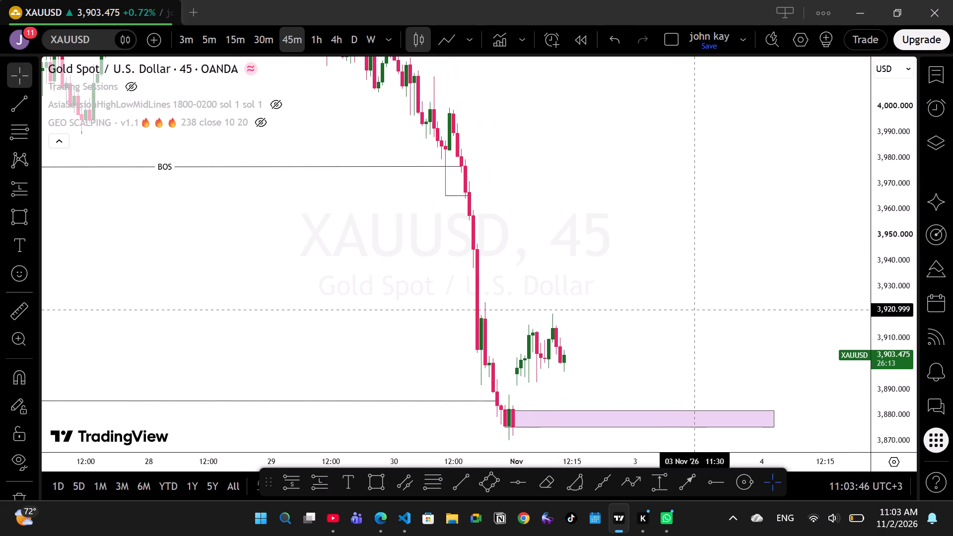
drag(909, 233, 892, 334)
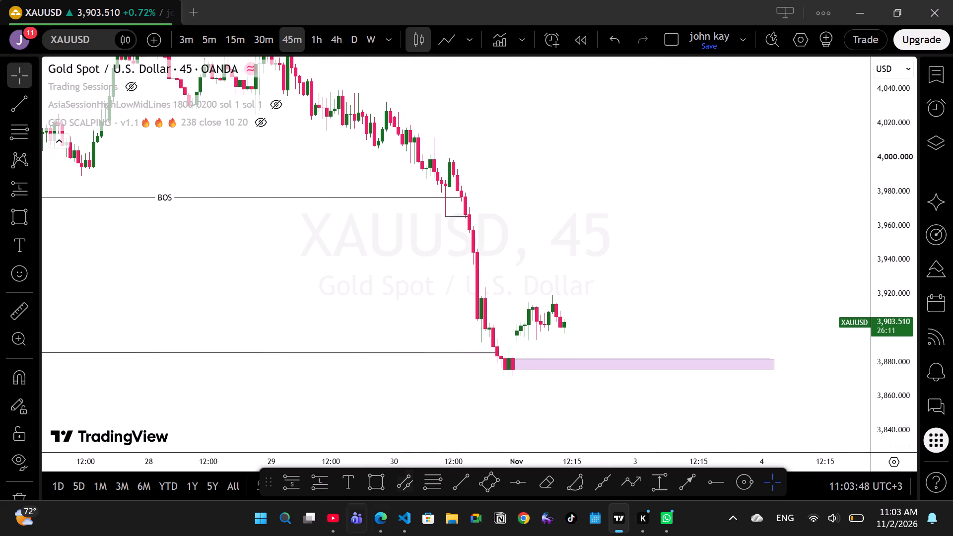
click(368, 476)
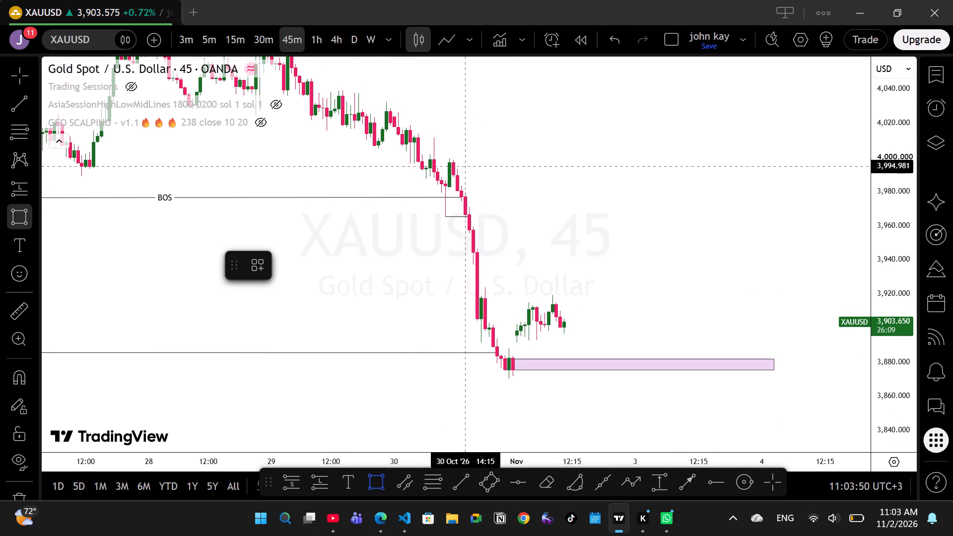
drag(455, 173, 745, 162)
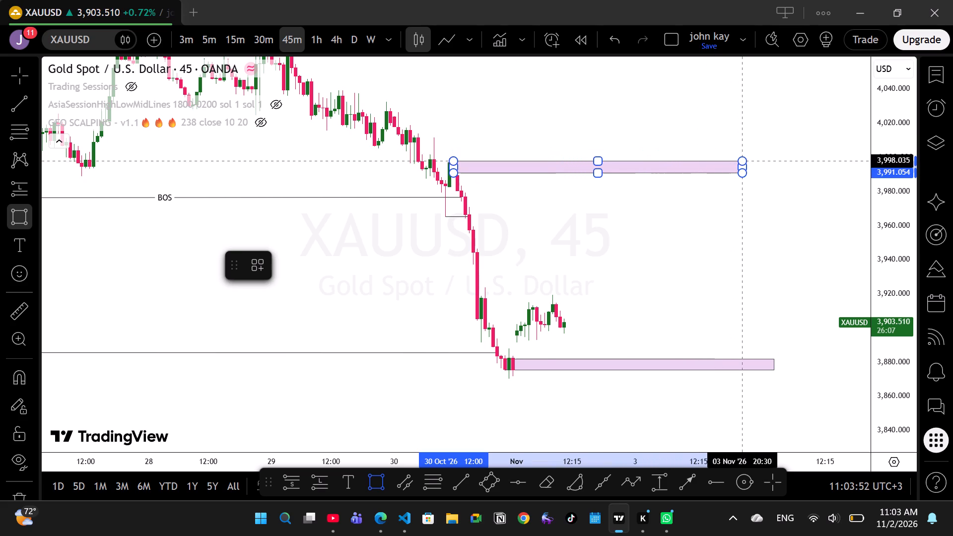
drag(745, 162, 747, 163)
click(748, 163)
drag(724, 259, 728, 263)
drag(738, 279, 744, 289)
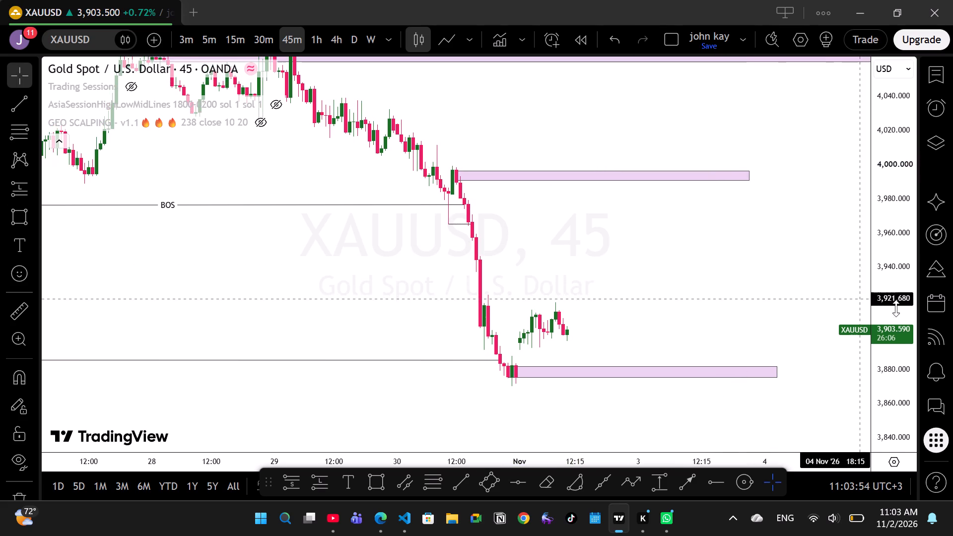
Raise the pullback-high zone's top to about 4,000 and start it at 11:15 on 30 October 2026.
drag(898, 304, 896, 269)
drag(602, 271, 771, 280)
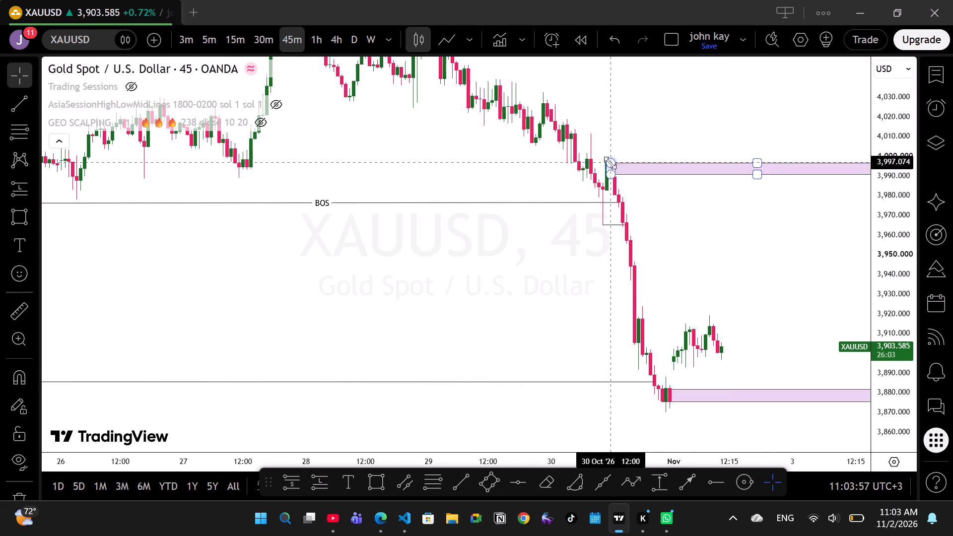
drag(610, 163, 606, 156)
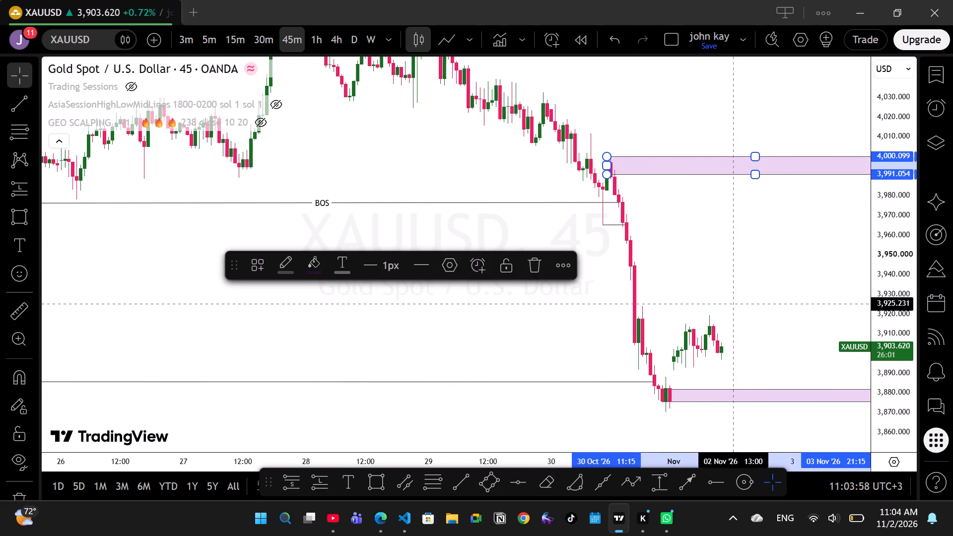
click(754, 301)
drag(792, 254, 460, 272)
click(590, 183)
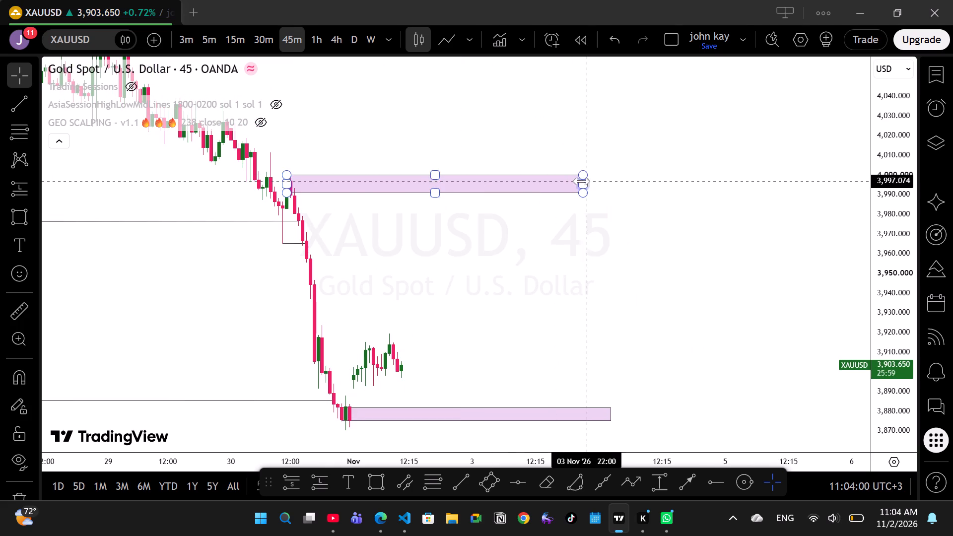
drag(577, 182, 600, 188)
Delete the wide resistance zone over the late-October highs, between about 4,060 and 4,083.
drag(478, 315, 490, 316)
drag(495, 296, 702, 330)
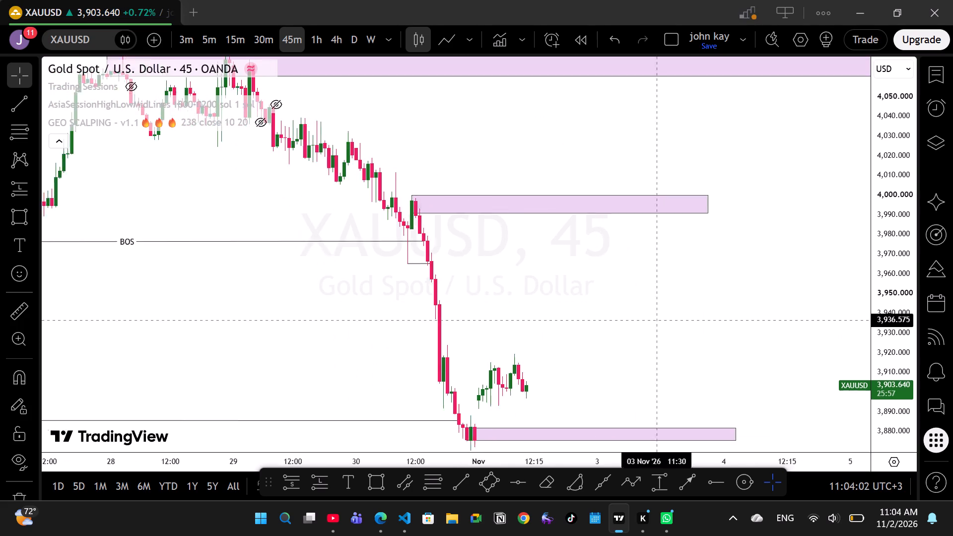
drag(702, 330, 731, 343)
drag(495, 151, 573, 314)
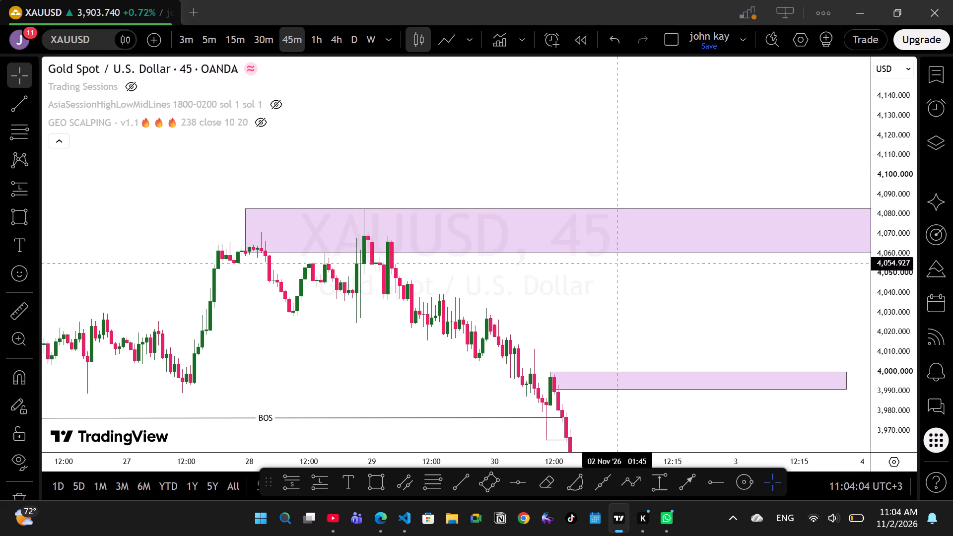
drag(625, 290, 288, 286)
drag(529, 291, 124, 279)
drag(628, 256, 305, 269)
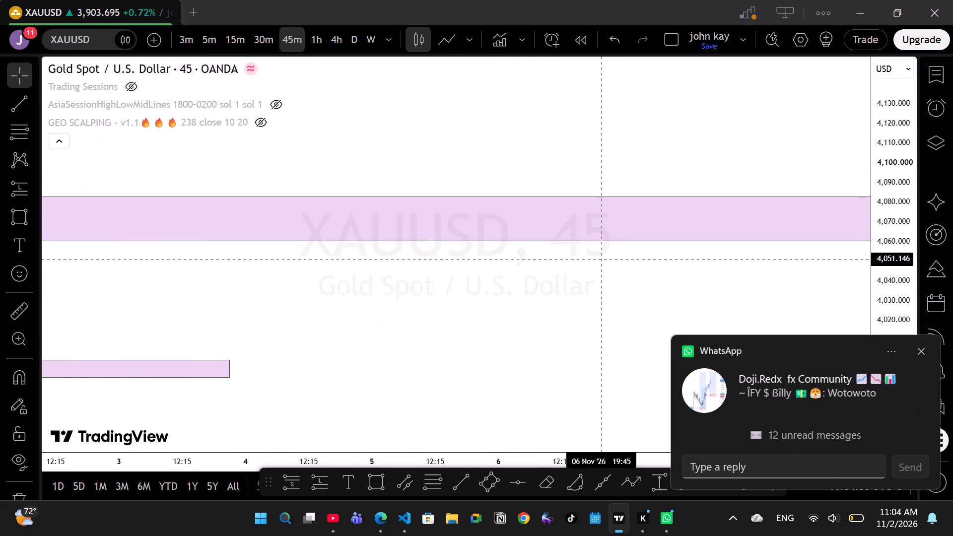
drag(305, 269, 265, 289)
drag(559, 304, 92, 251)
drag(139, 216, 150, 221)
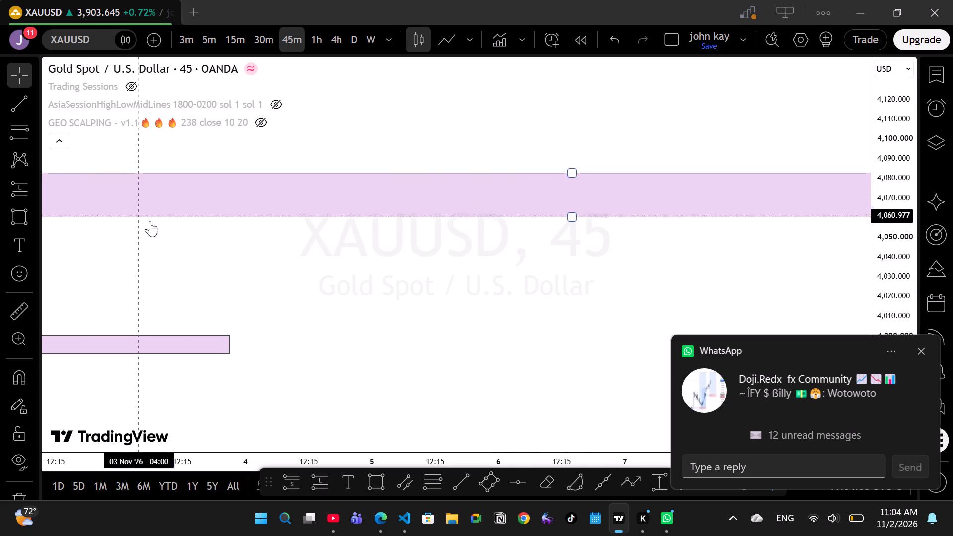
drag(150, 221, 333, 214)
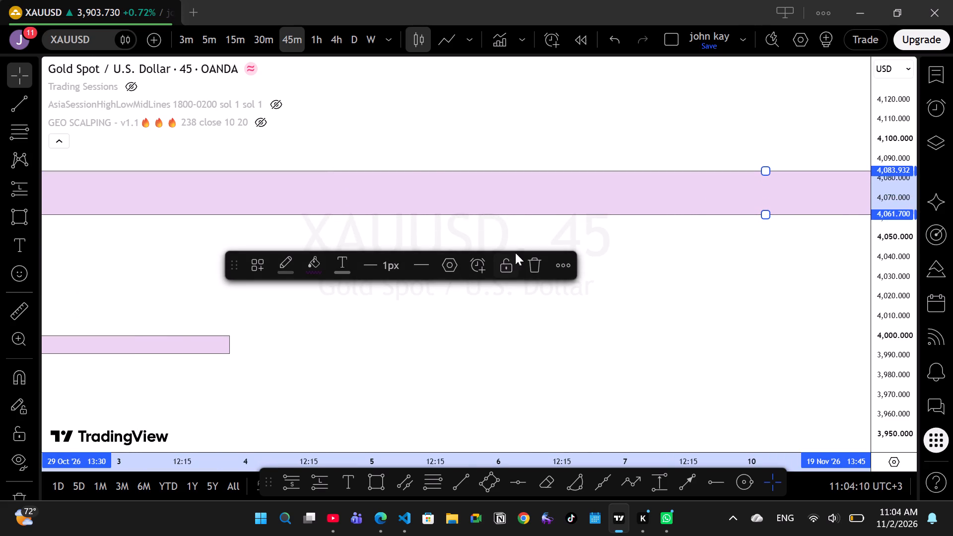
click(526, 259)
Draw a rectangle zone at the late-October high, about 4,068 to 4,077, from 28 October to 2 November 2026.
drag(382, 305, 768, 390)
scroll(486, 211, down, 5)
drag(535, 258, 620, 165)
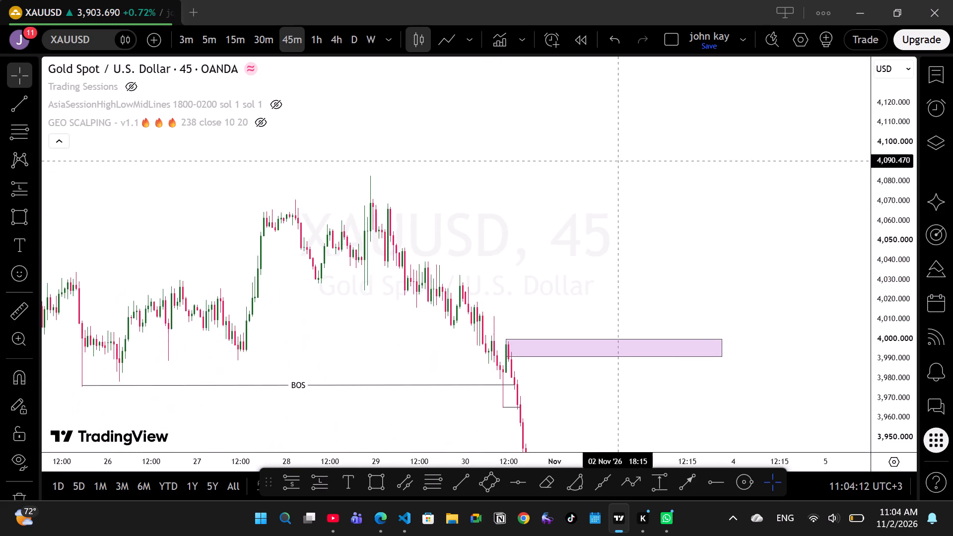
scroll(611, 146, up, 2)
drag(482, 241, 638, 216)
drag(895, 301, 897, 264)
drag(625, 219, 649, 193)
drag(380, 477, 378, 472)
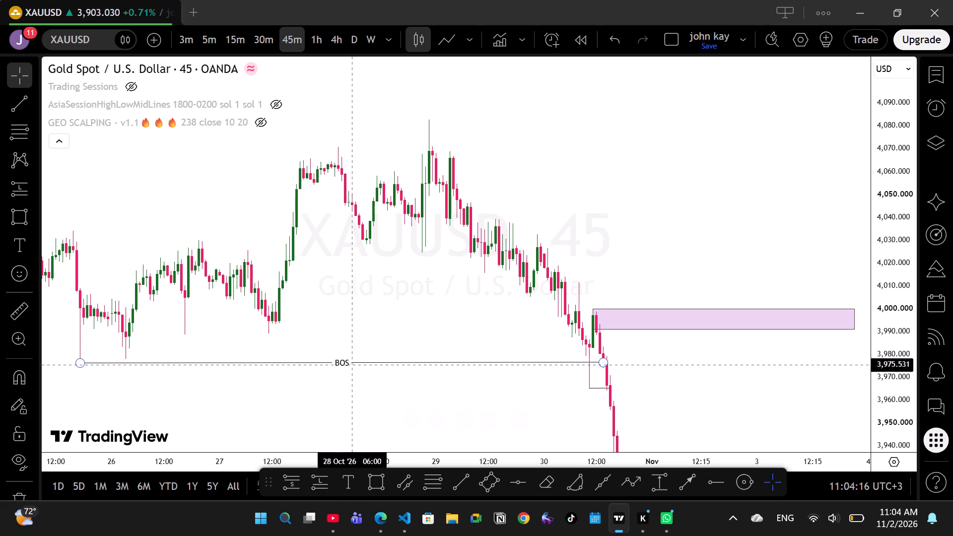
drag(427, 148, 436, 138)
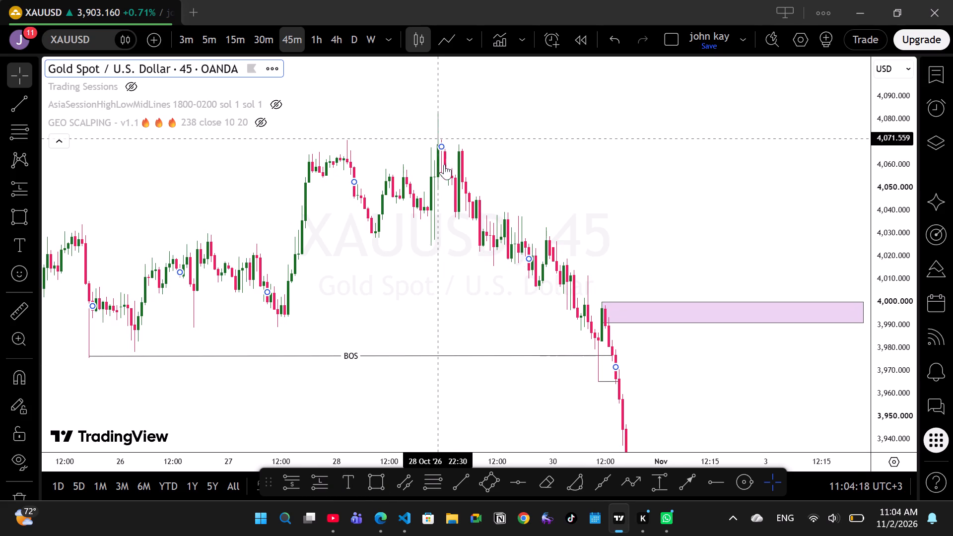
click(376, 480)
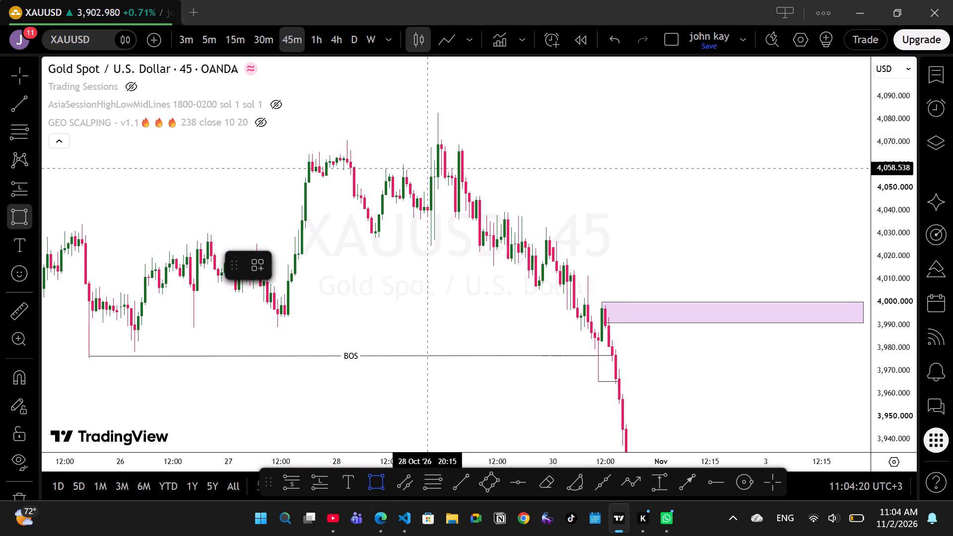
drag(428, 147, 708, 126)
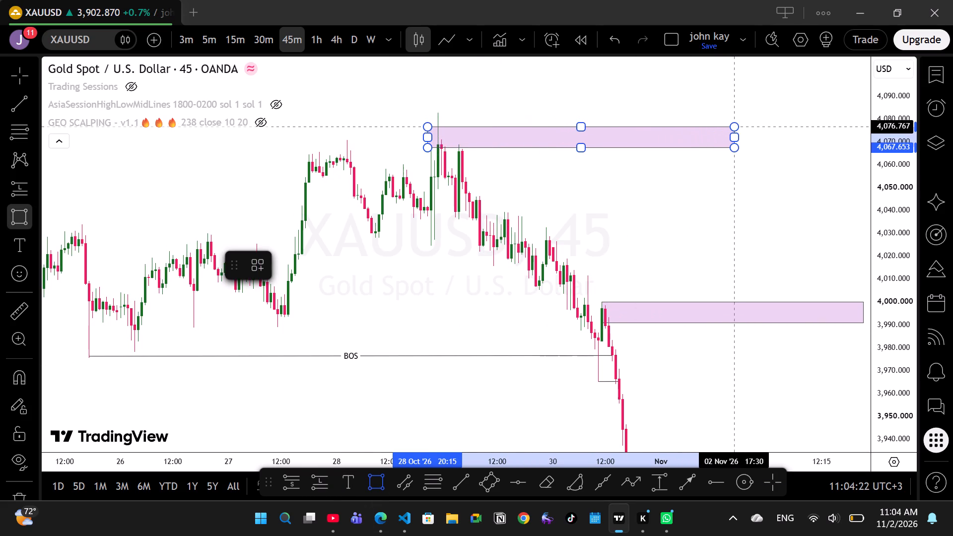
click(734, 127)
click(651, 247)
Reposition the upper resistance zone to about 4,061 to 4,070, stretching from 27 October 2026 to late on 3 November 2026.
drag(422, 134, 349, 133)
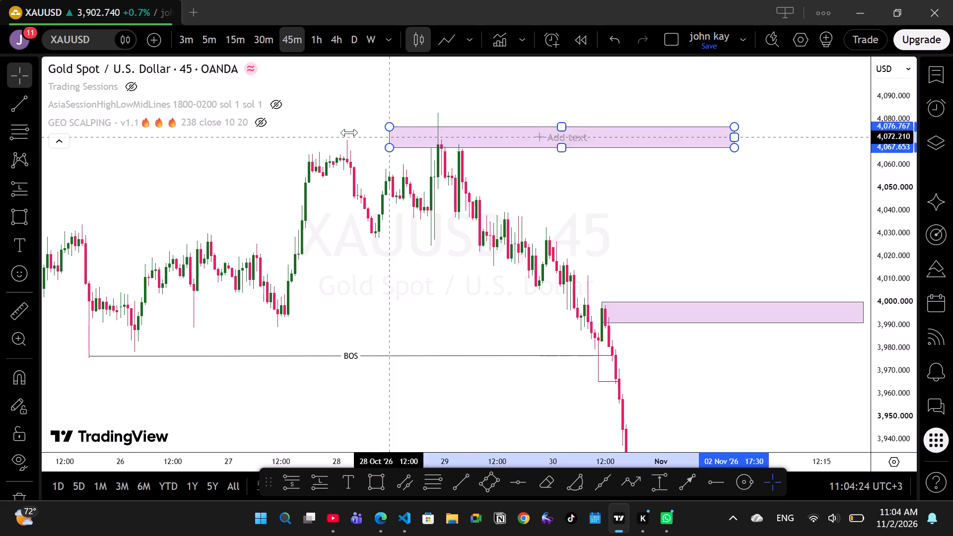
drag(349, 133, 308, 141)
click(654, 257)
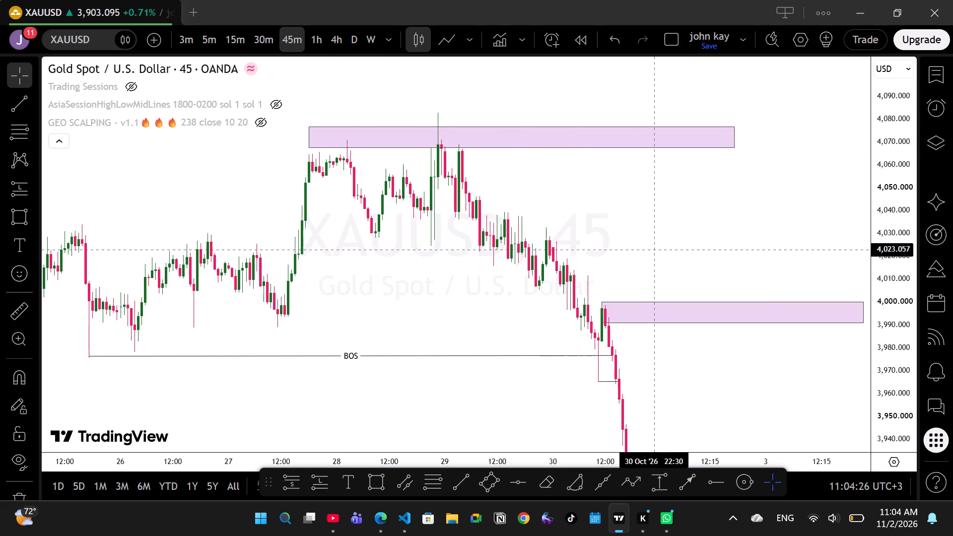
drag(366, 127, 359, 142)
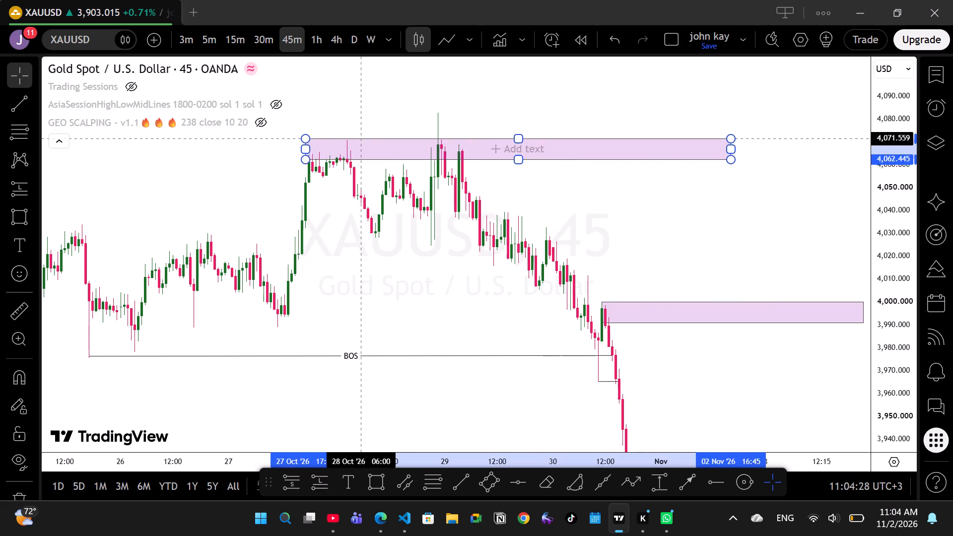
drag(359, 142, 373, 142)
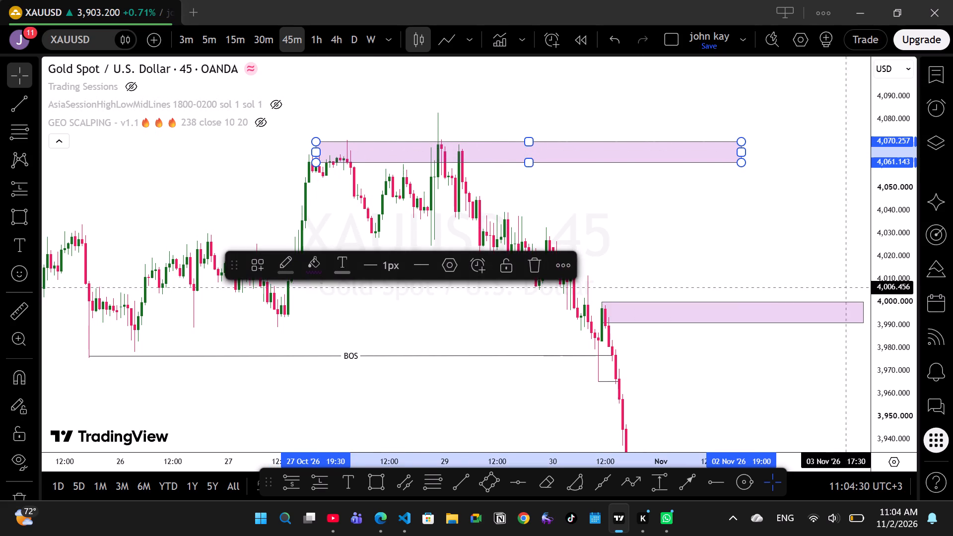
drag(745, 267, 678, 267)
drag(687, 150, 797, 150)
click(720, 239)
drag(725, 241, 618, 248)
drag(618, 251, 610, 251)
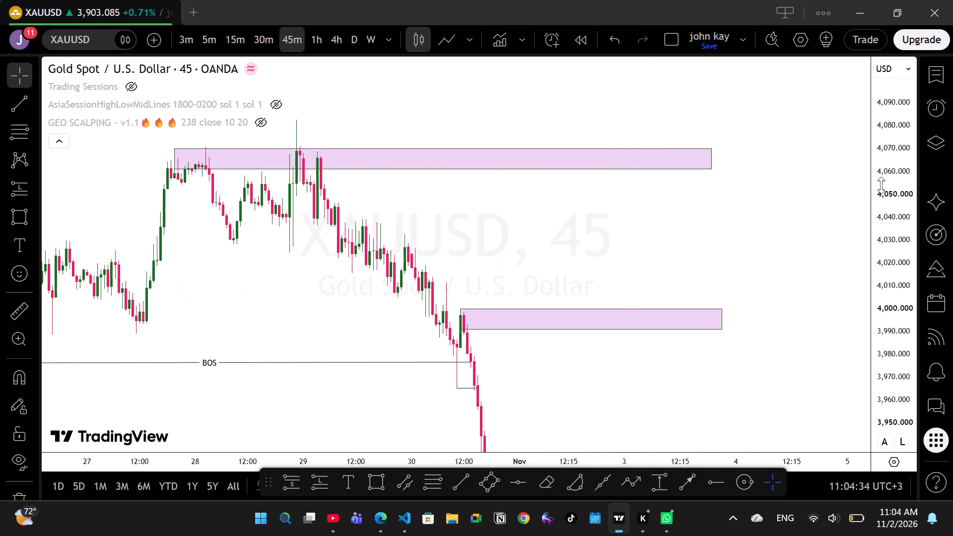
Switch the gold chart to the 30-minute timeframe.
drag(887, 211, 896, 336)
scroll(599, 229, down, 20)
scroll(599, 229, down, 12)
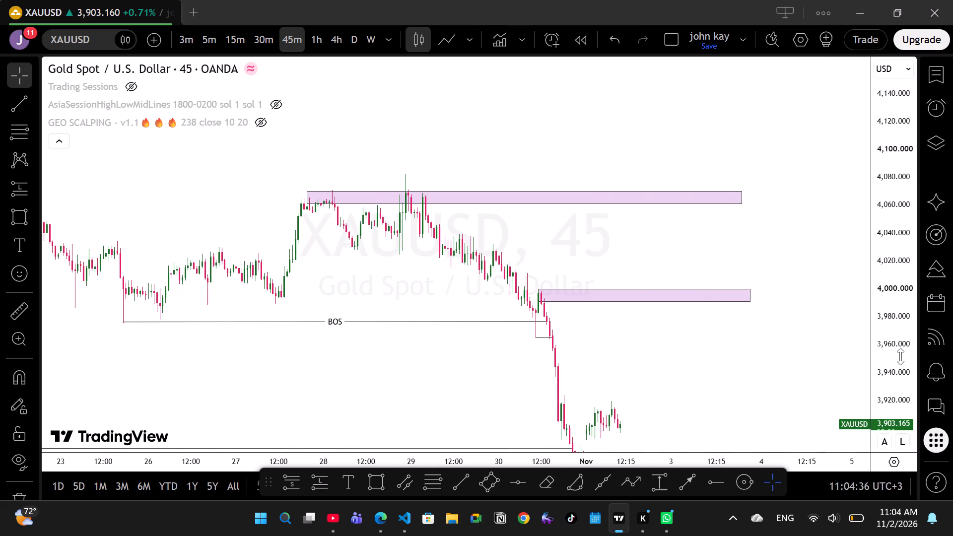
drag(898, 355, 884, 277)
click(255, 43)
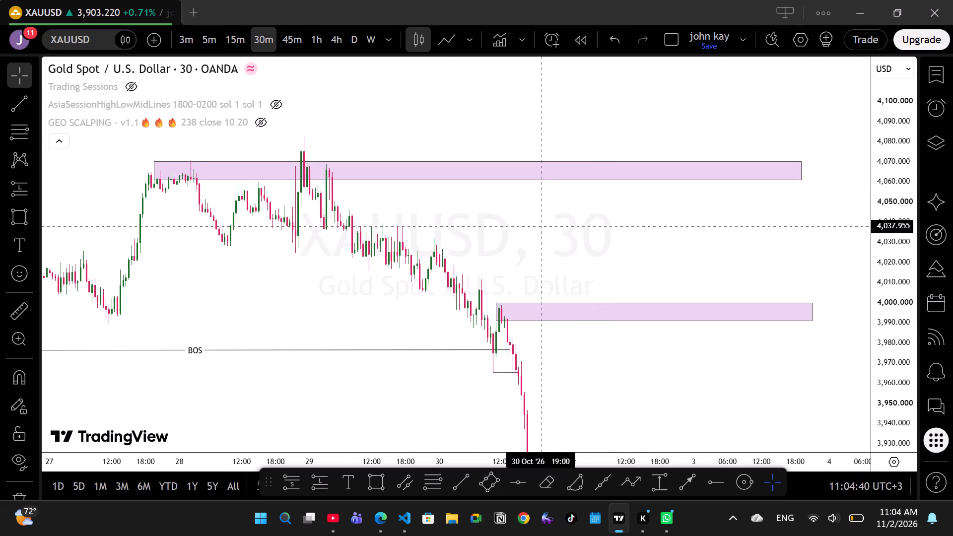
Examine the 30-minute price action from the upper resistance zones down to the support zone and the latest candles.
drag(576, 242, 623, 222)
scroll(623, 219, up, 2)
drag(614, 222, 758, 141)
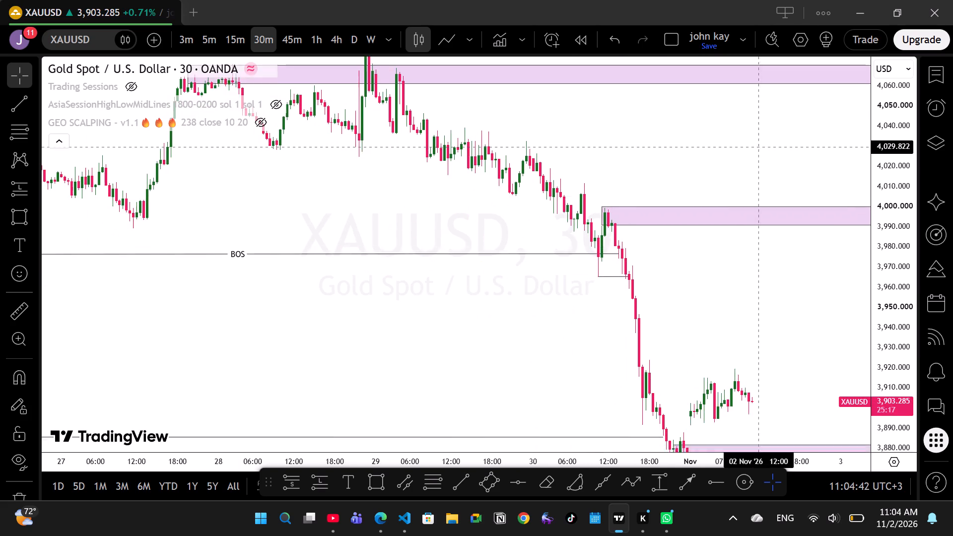
drag(758, 141, 758, 139)
drag(697, 177, 555, 179)
drag(884, 381, 876, 334)
drag(751, 362, 700, 271)
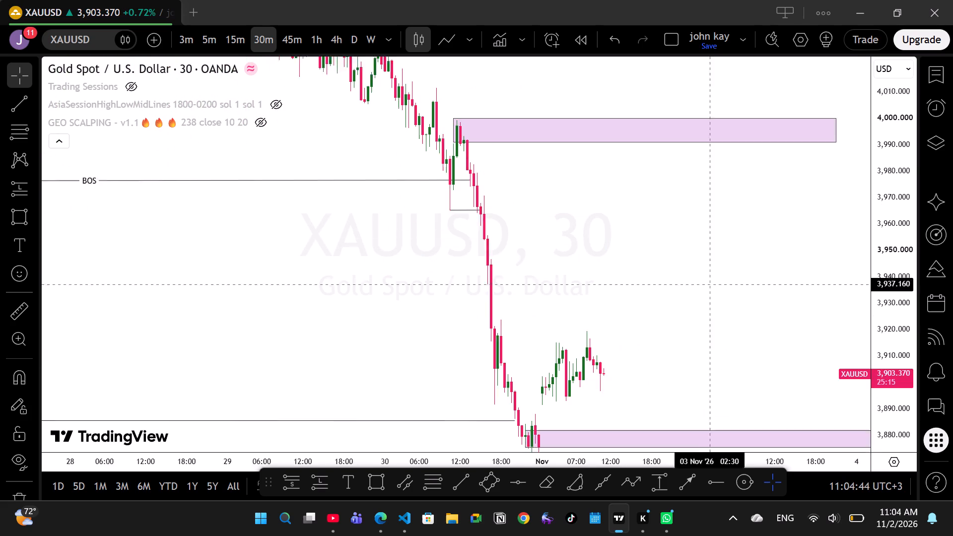
drag(700, 271, 696, 263)
drag(690, 288, 643, 251)
scroll(648, 261, down, 5)
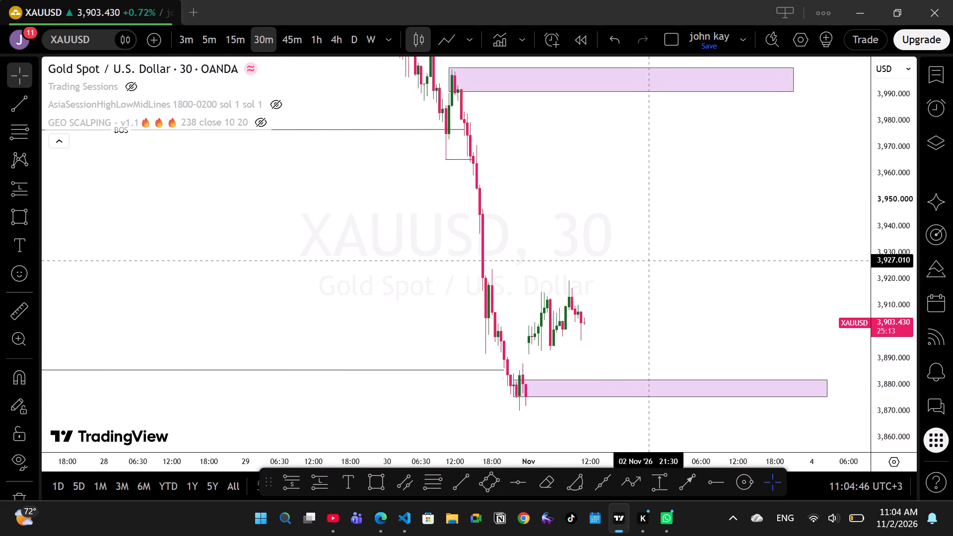
scroll(648, 261, up, 3)
drag(661, 273, 699, 276)
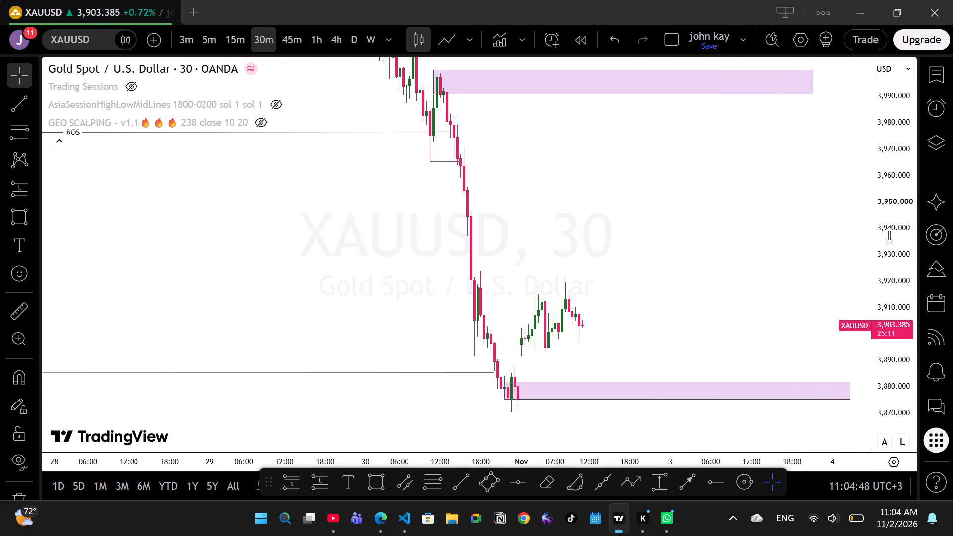
Shorten the BOS line at about 3,977 to end at the swing-low candle around 10:00 on 30 October 2026.
drag(890, 235, 884, 272)
drag(625, 233, 727, 242)
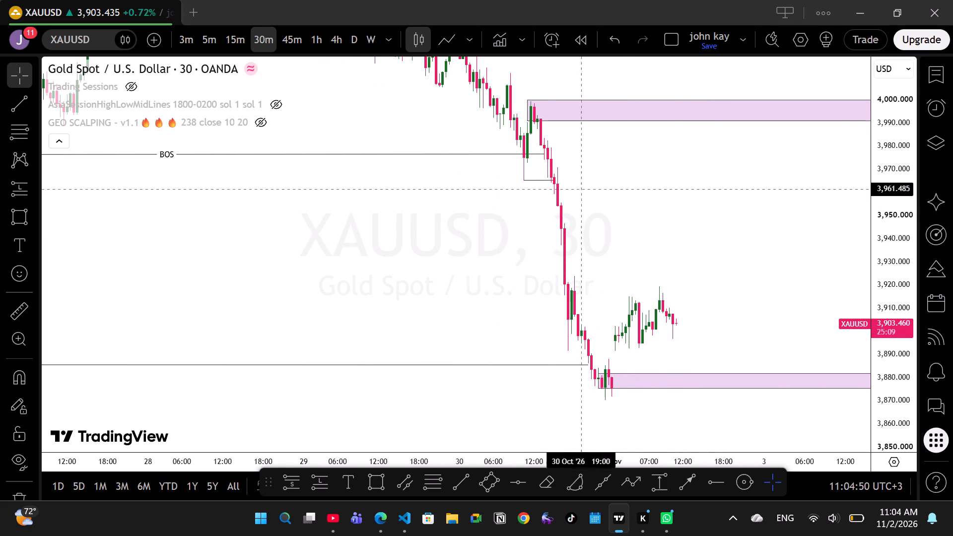
drag(542, 154, 522, 154)
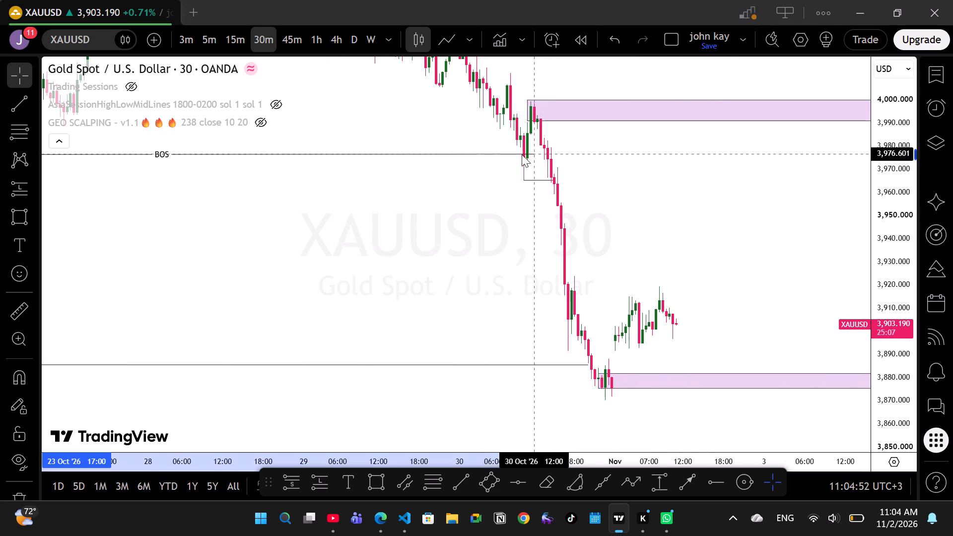
drag(522, 154, 521, 154)
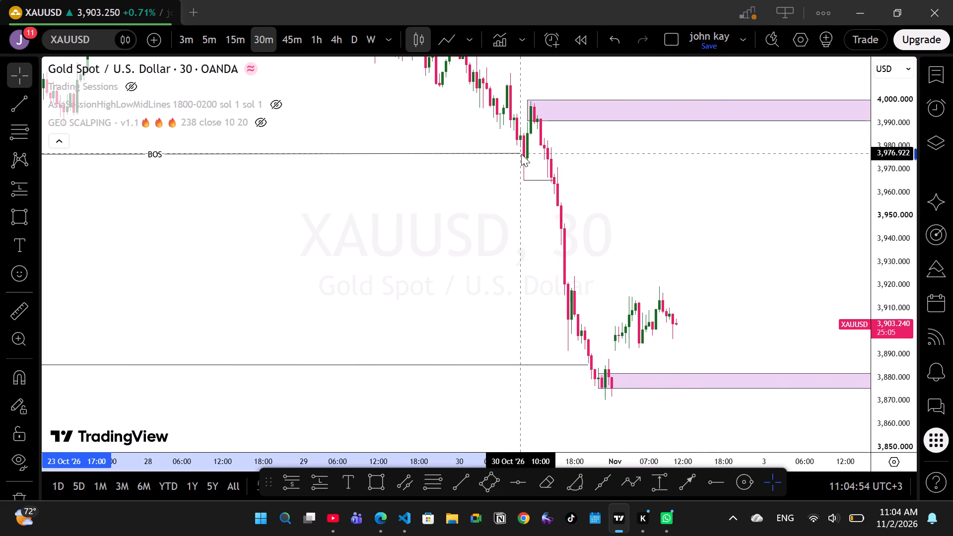
drag(521, 154, 522, 154)
click(701, 204)
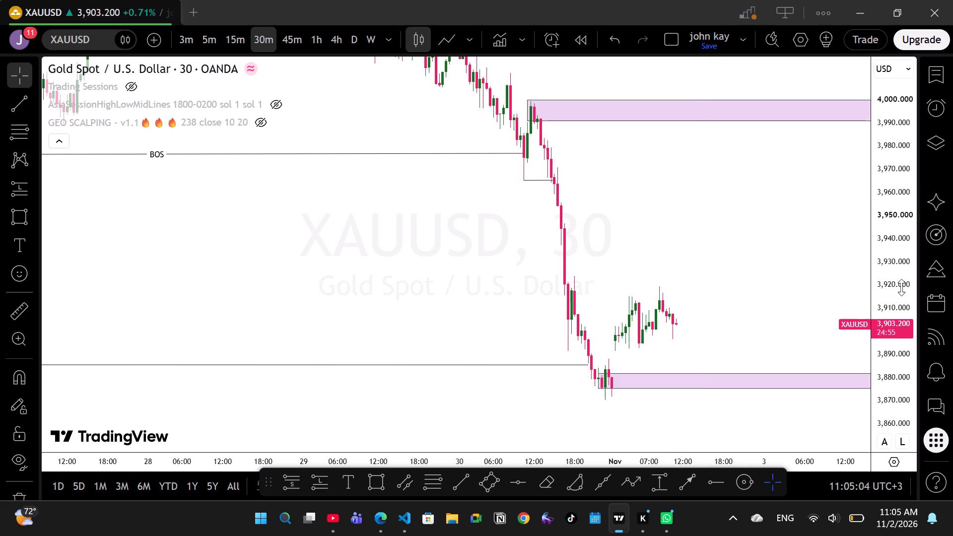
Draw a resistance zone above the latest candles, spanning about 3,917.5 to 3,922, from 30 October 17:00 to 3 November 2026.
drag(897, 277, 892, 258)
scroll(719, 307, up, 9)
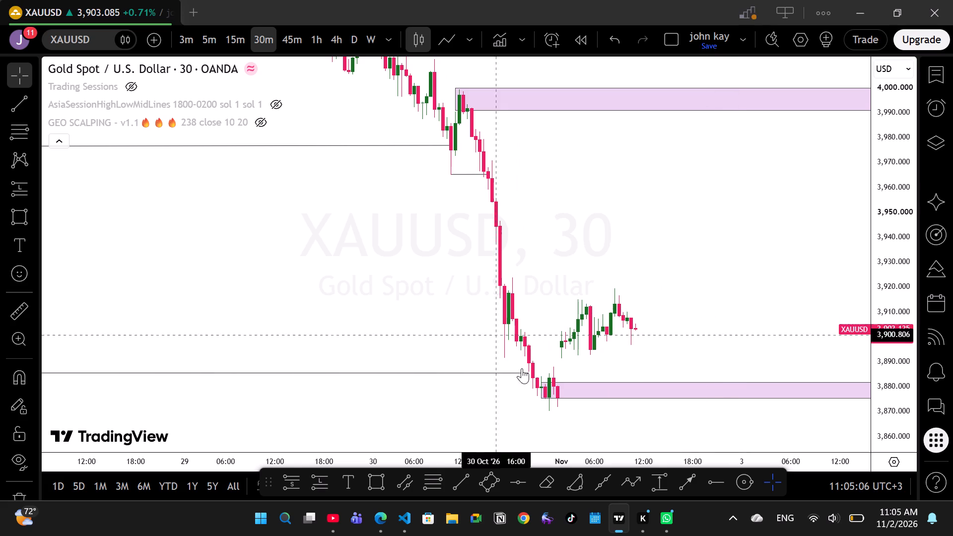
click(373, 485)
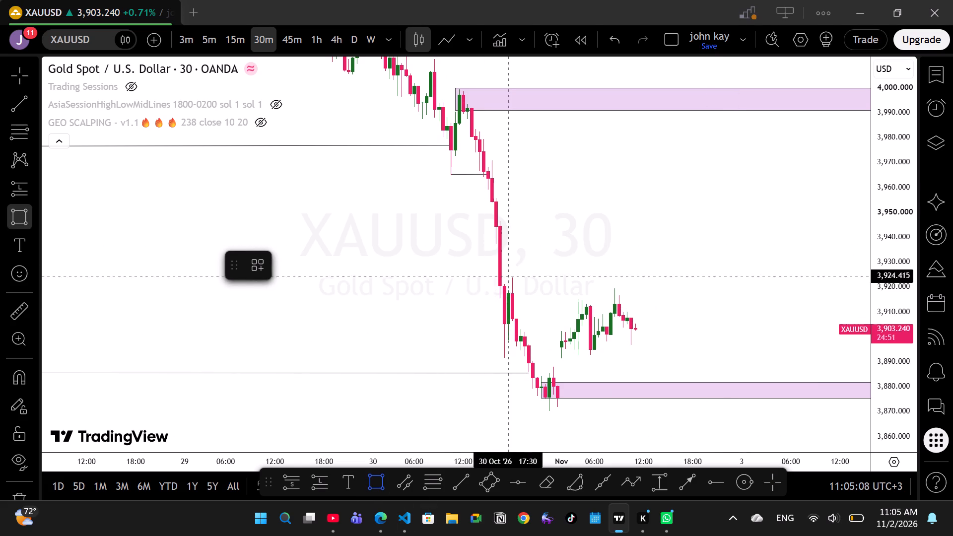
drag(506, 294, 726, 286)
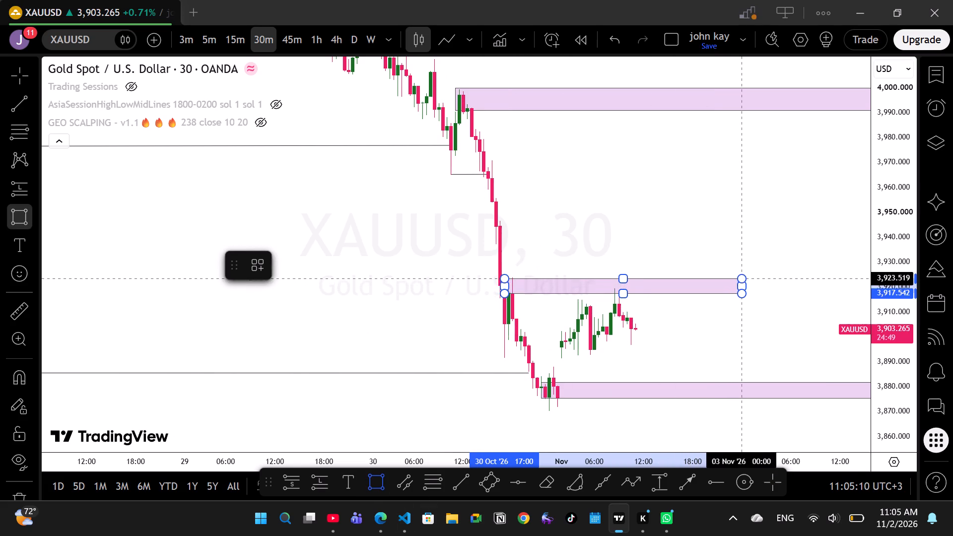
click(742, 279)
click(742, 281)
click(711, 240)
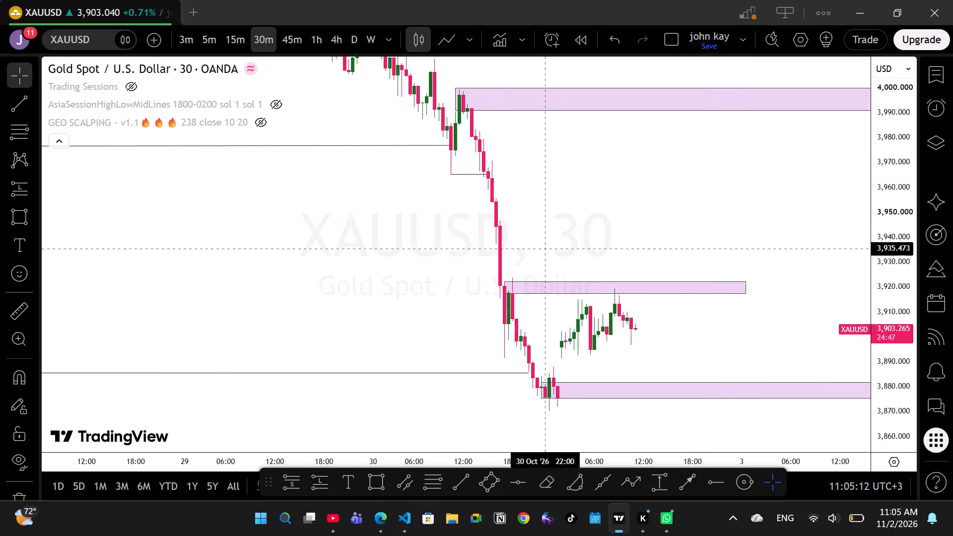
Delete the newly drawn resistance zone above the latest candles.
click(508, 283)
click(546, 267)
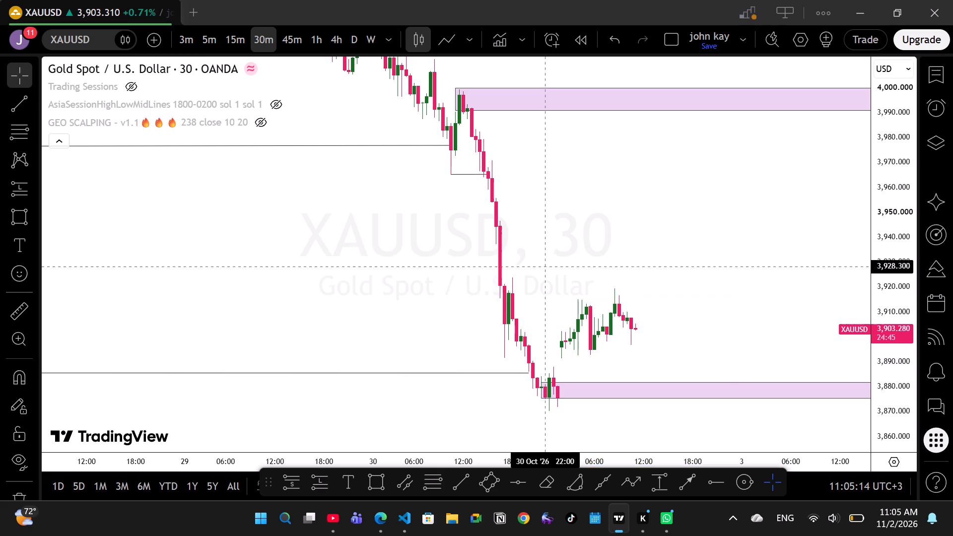
Shrink the support zone at the lows so its top is at about 3,880.6 and it ends around 16:30 on 3 November 2026.
drag(894, 308, 894, 301)
drag(719, 319, 707, 298)
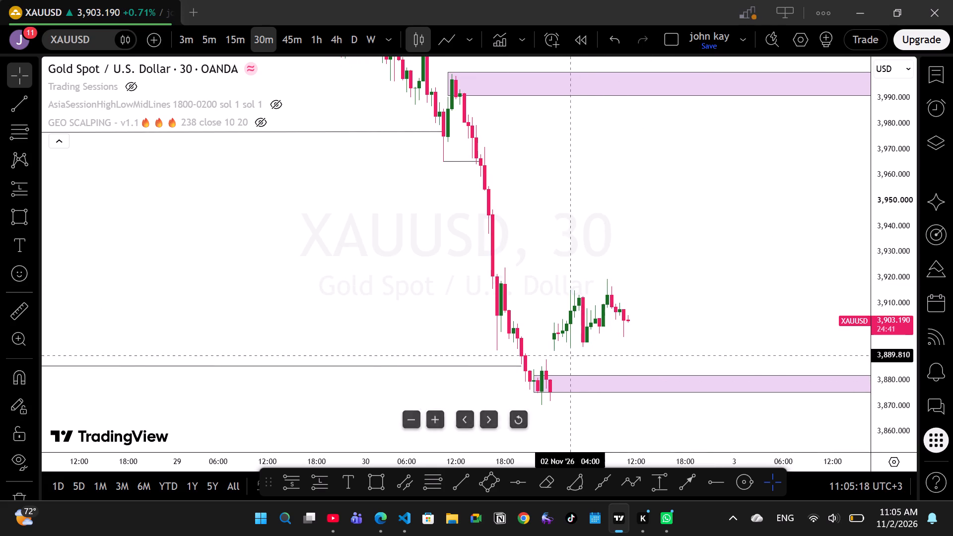
drag(665, 338, 607, 298)
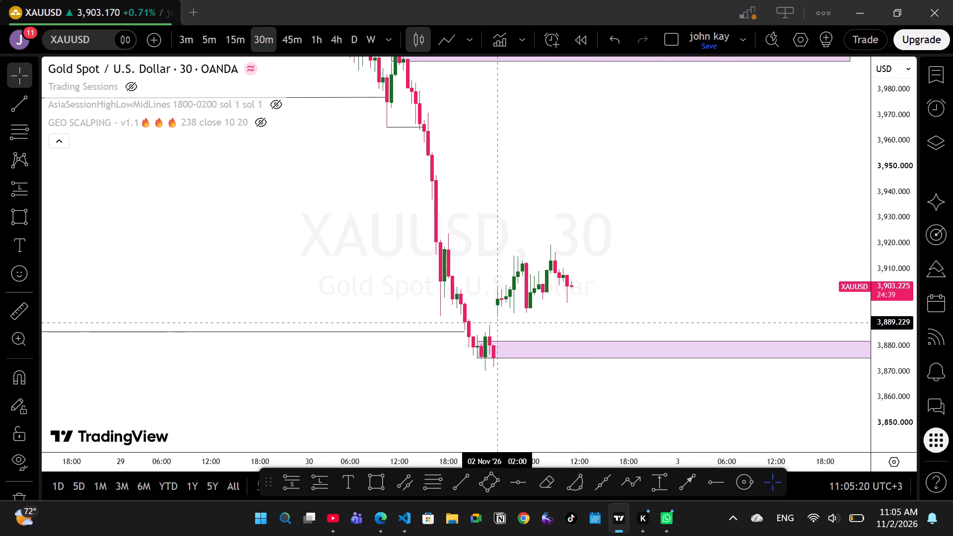
drag(657, 315, 511, 261)
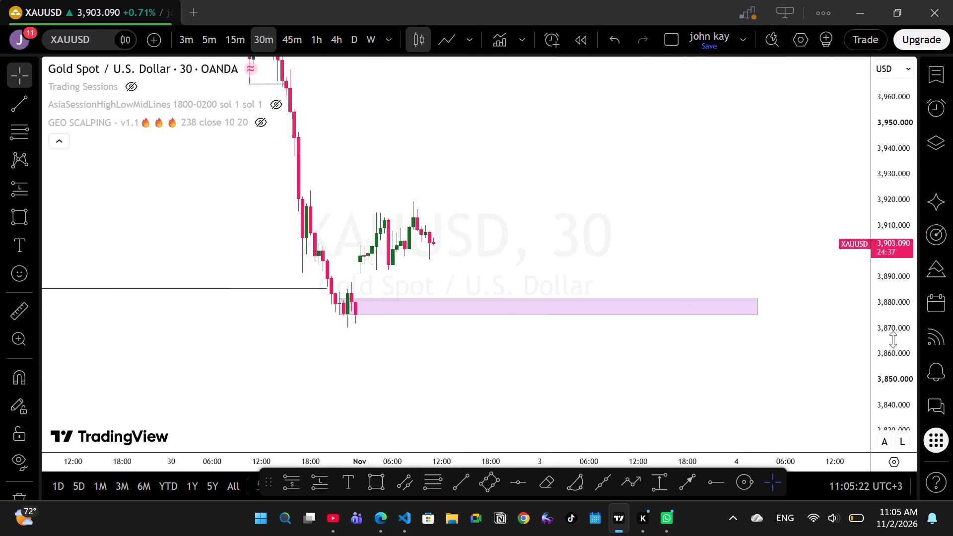
drag(893, 339, 901, 316)
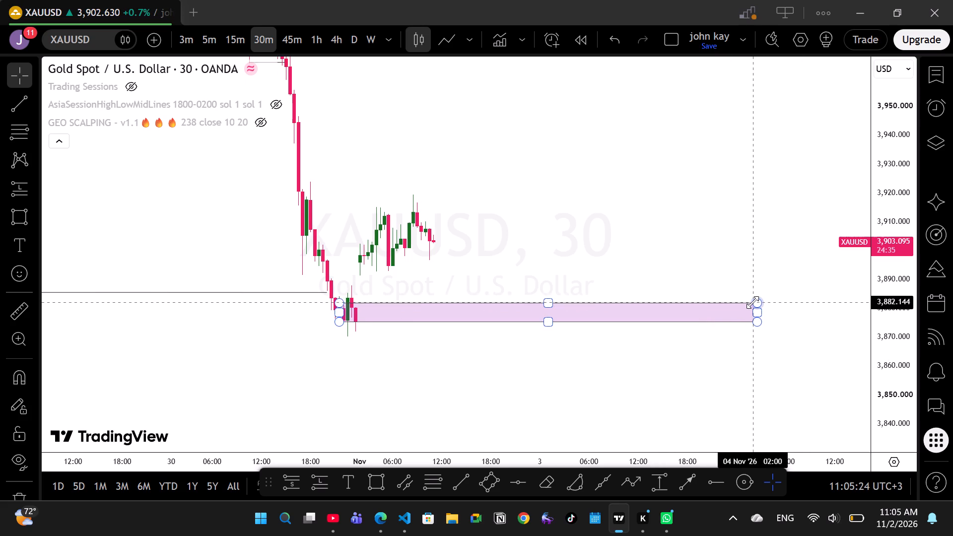
drag(752, 302, 677, 307)
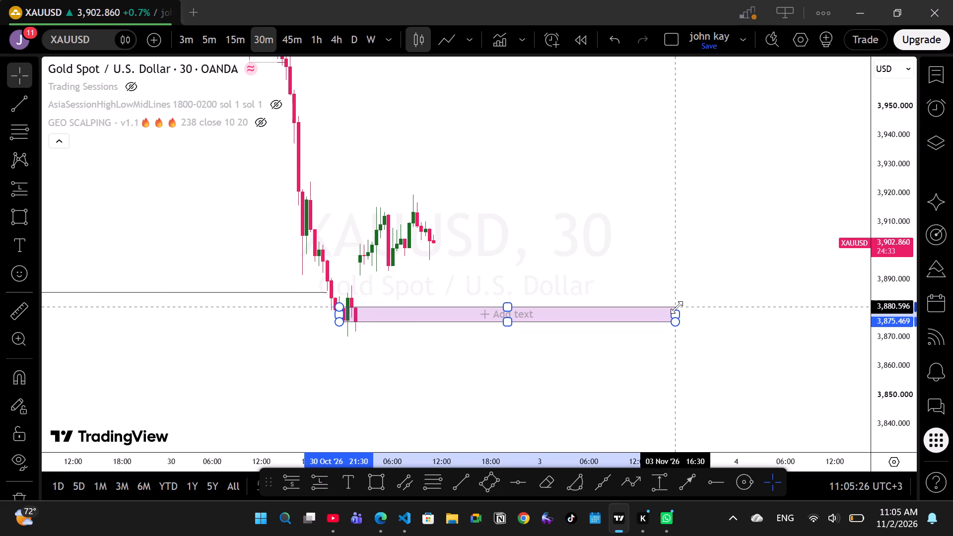
drag(677, 307, 678, 307)
click(600, 259)
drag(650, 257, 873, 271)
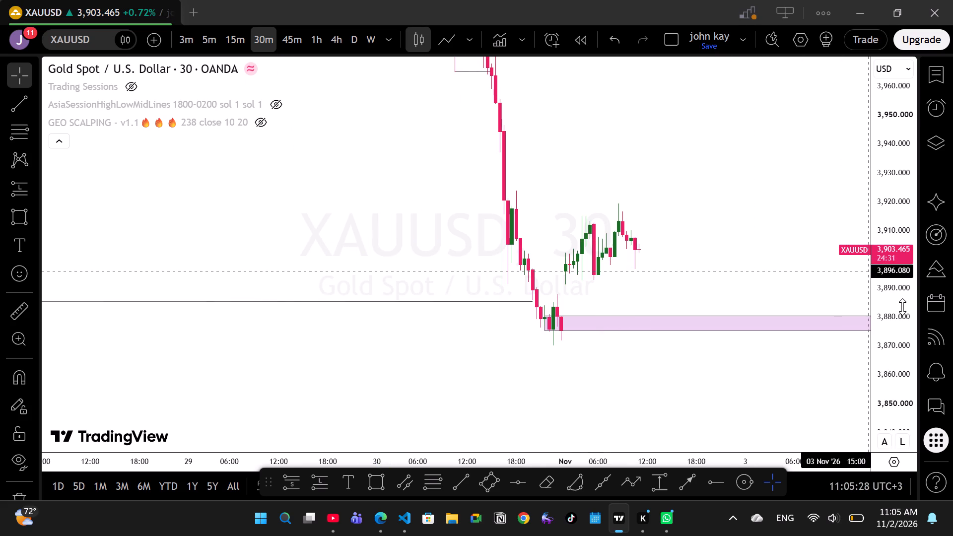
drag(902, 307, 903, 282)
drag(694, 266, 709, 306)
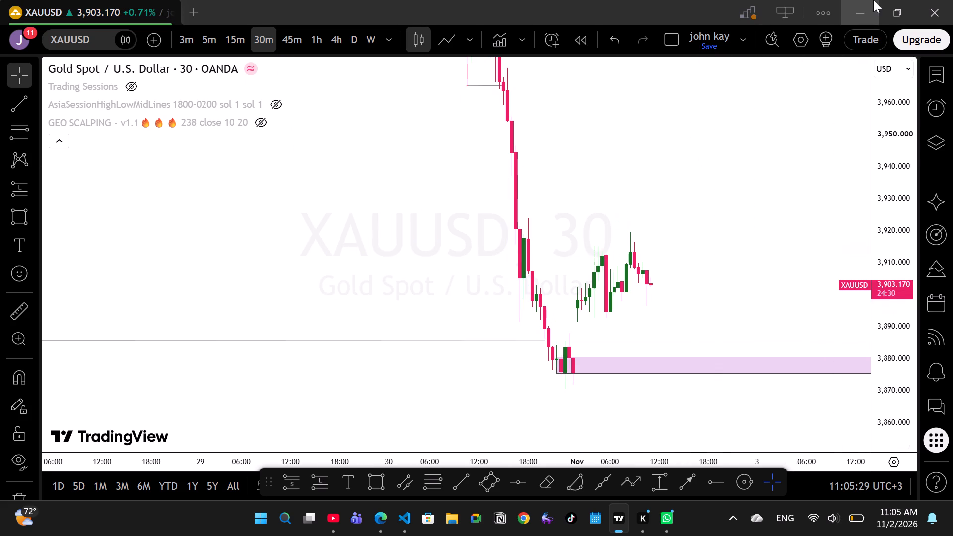